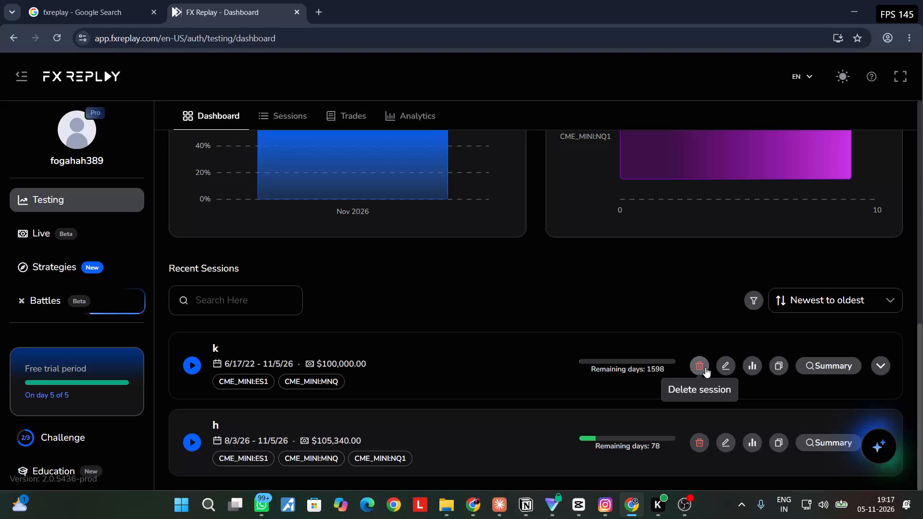
Delete the session "k" from the recent sessions list.
click(705, 367)
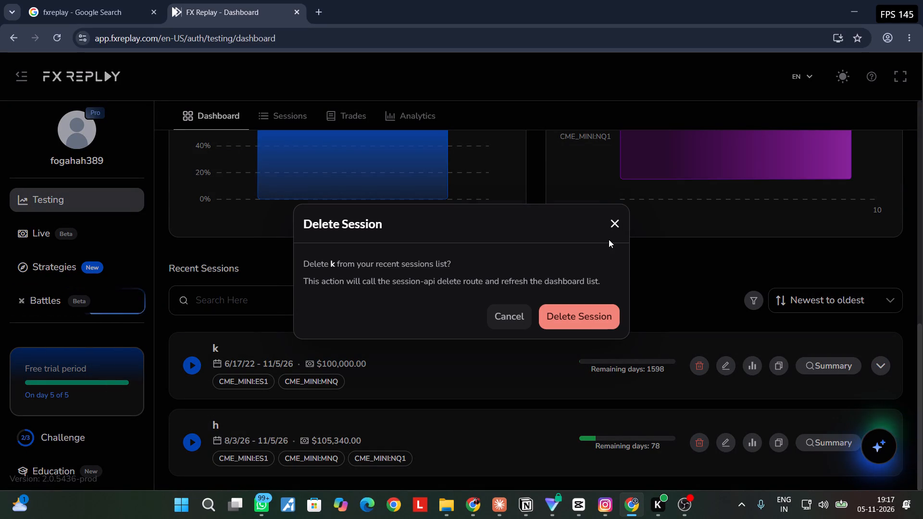
click(564, 319)
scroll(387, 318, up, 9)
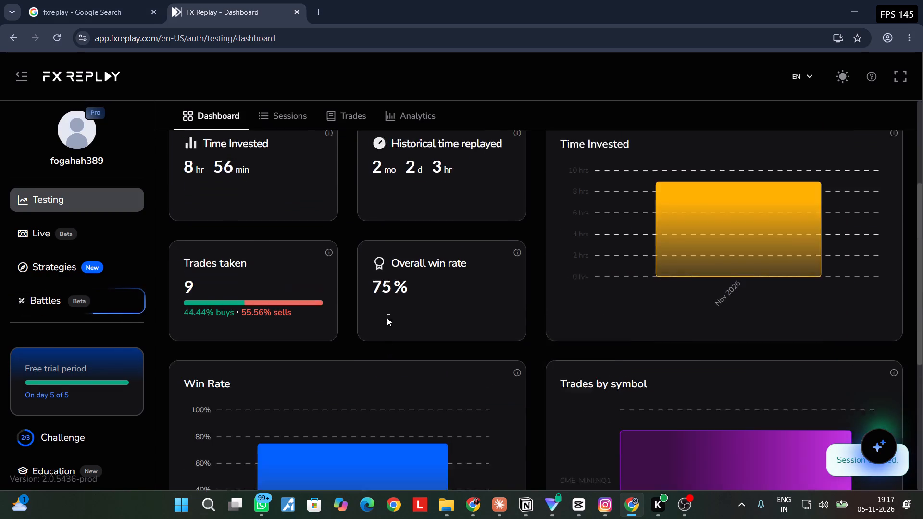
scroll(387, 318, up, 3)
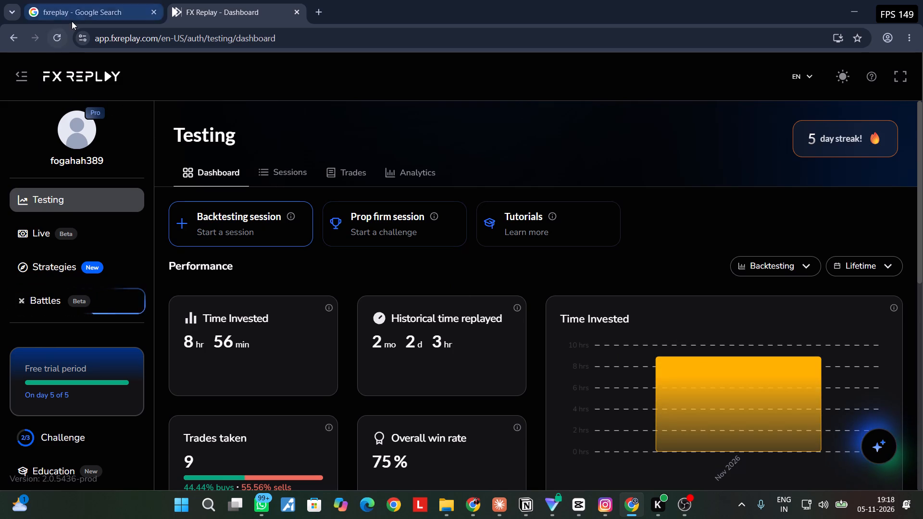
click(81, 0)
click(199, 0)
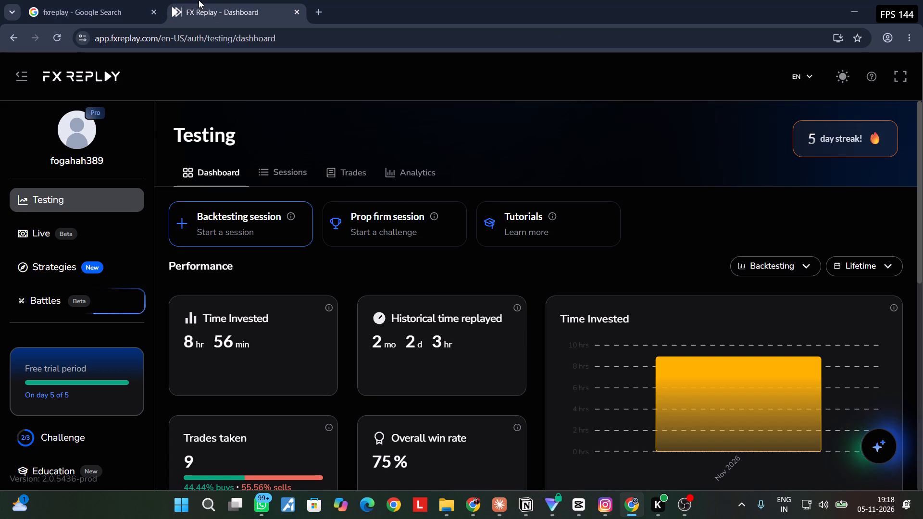
Switch to CapCut and delete the two iStock video clips from the project's media.
click(851, 3)
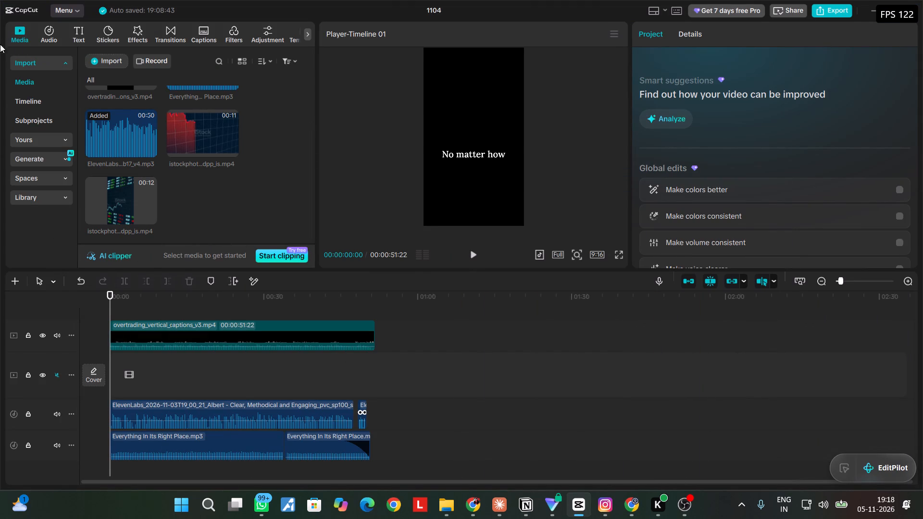
click(134, 192)
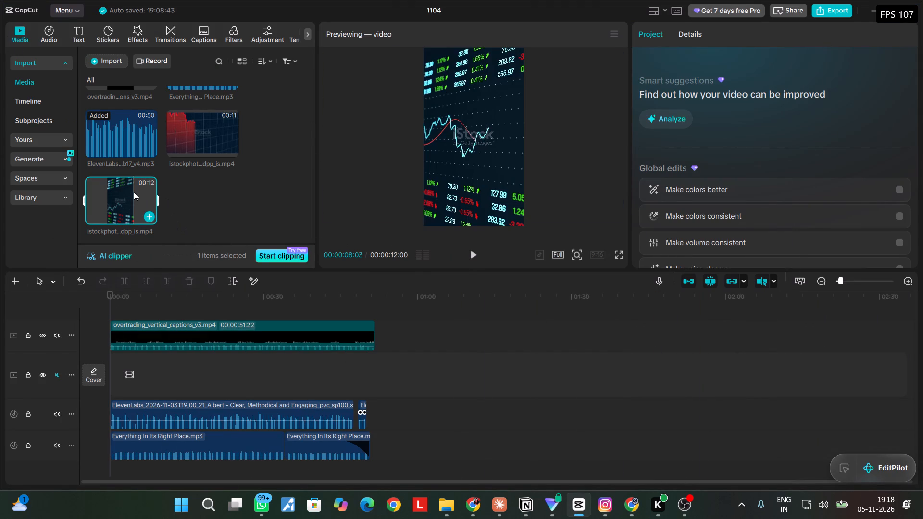
key(Delete)
click(175, 145)
click(185, 182)
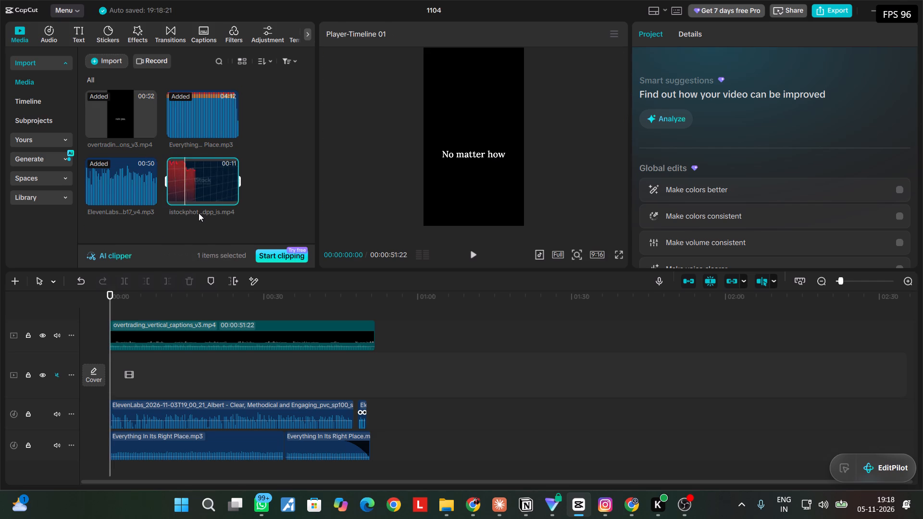
key(Delete)
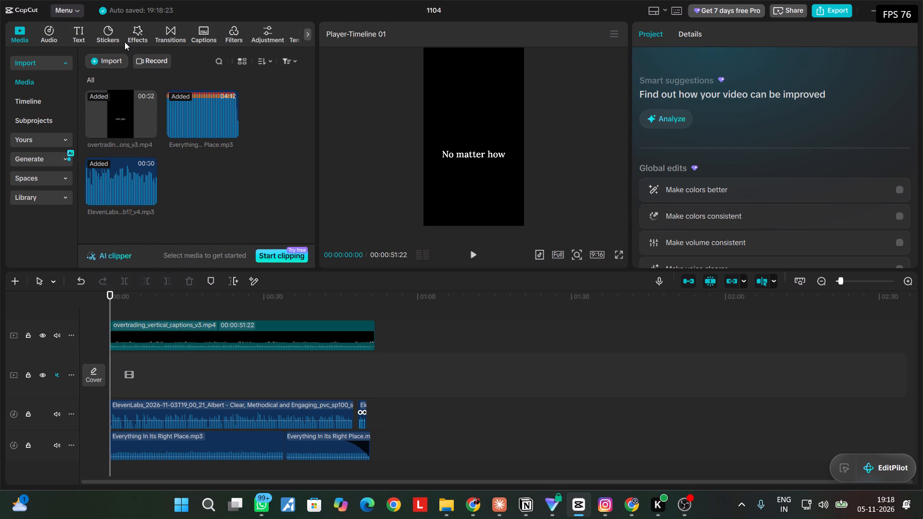
click(102, 63)
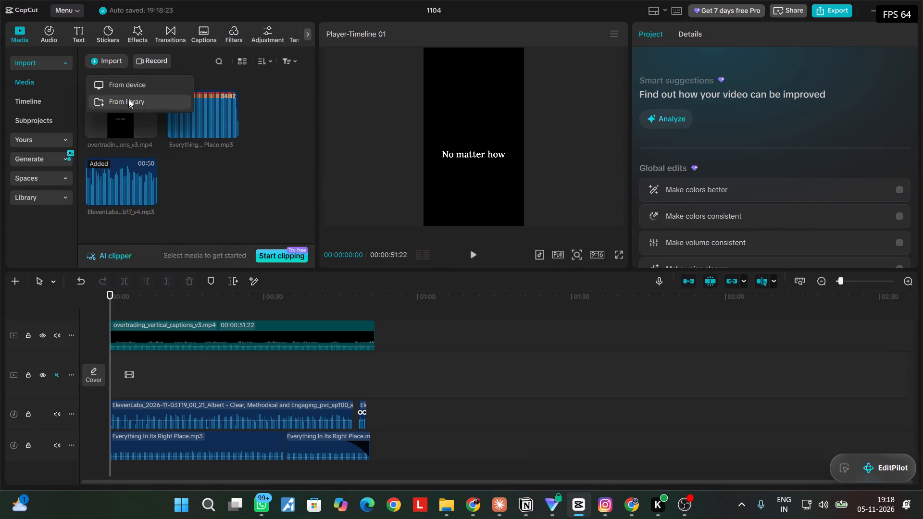
click(129, 86)
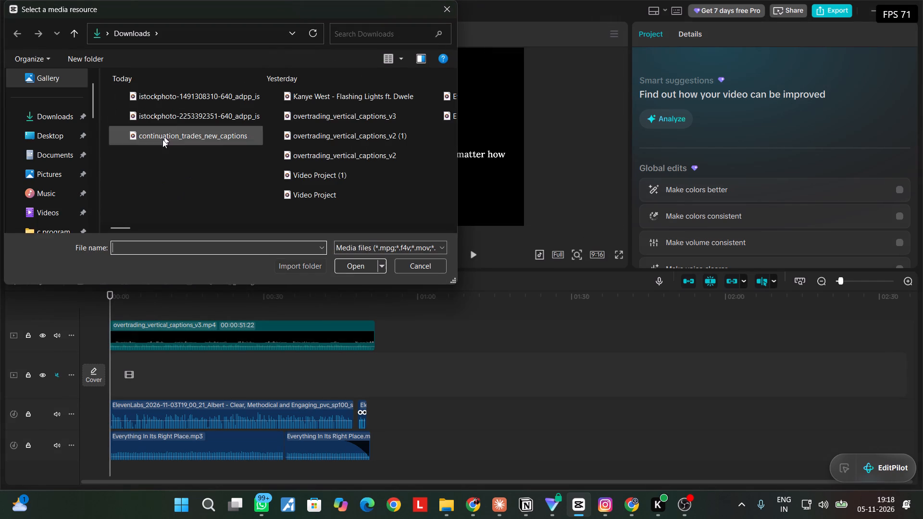
click(48, 119)
click(44, 209)
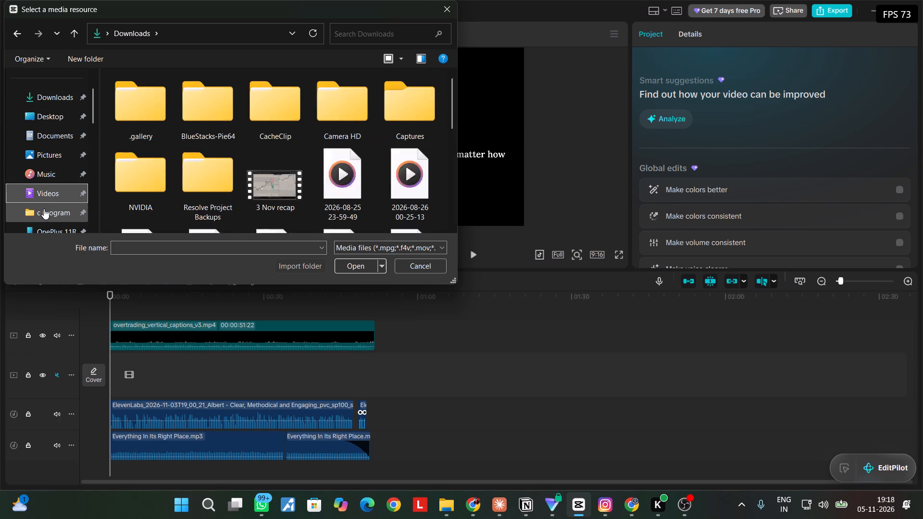
scroll(185, 201, down, 7)
scroll(188, 200, up, 1)
scroll(188, 200, down, 1)
scroll(188, 200, up, 1)
scroll(188, 200, down, 1)
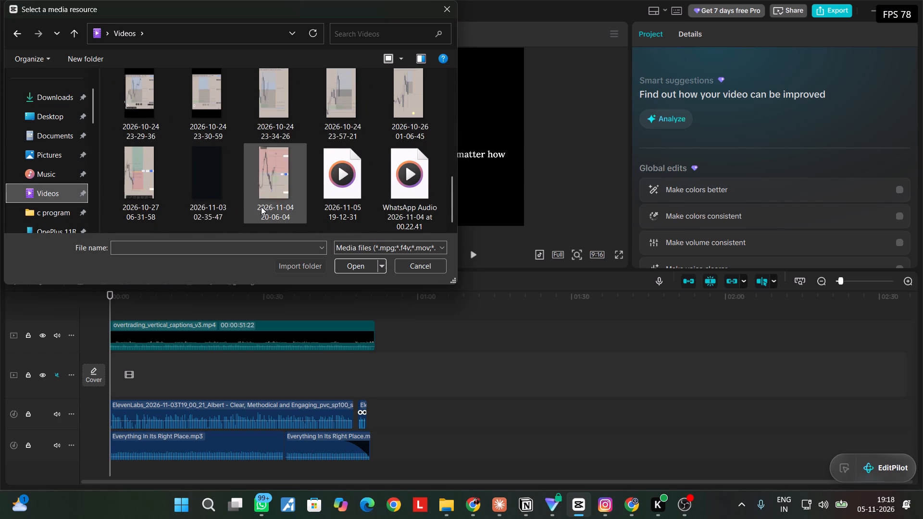
scroll(266, 209, up, 1)
scroll(266, 209, down, 2)
scroll(272, 189, up, 5)
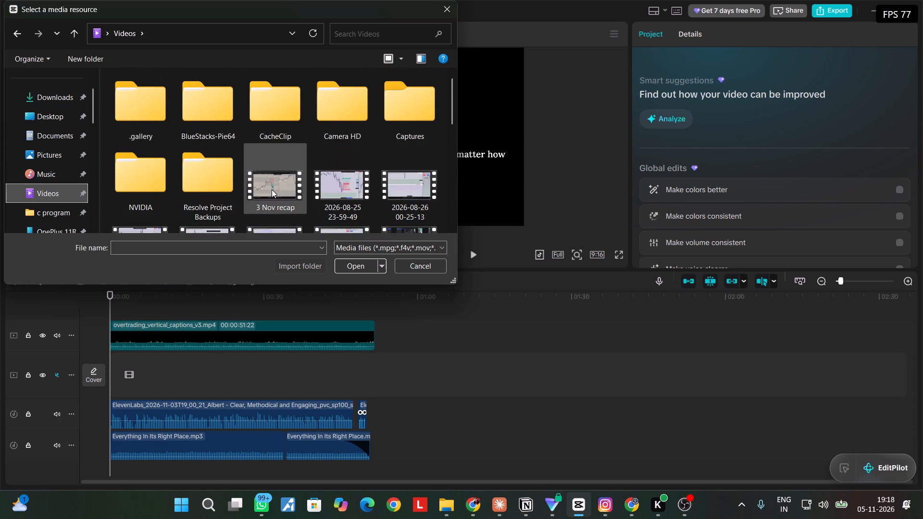
scroll(272, 189, down, 1)
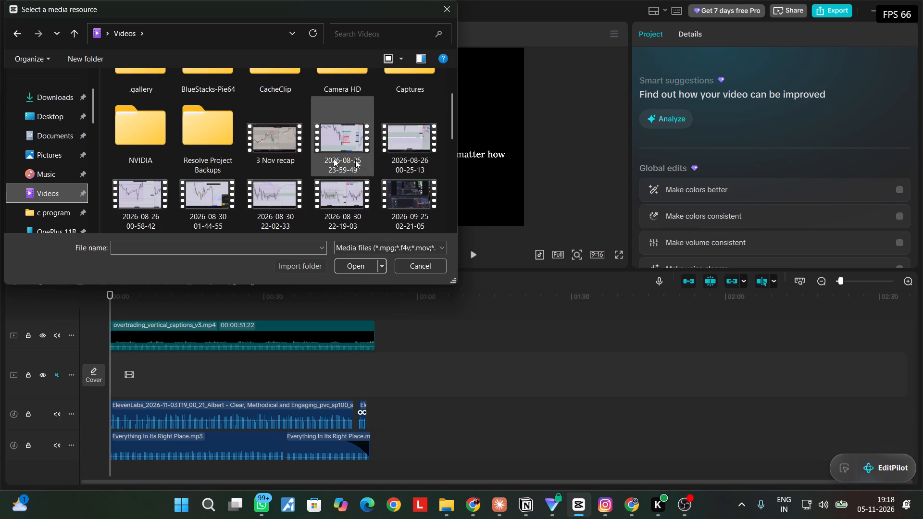
scroll(351, 174, down, 2)
scroll(338, 174, up, 1)
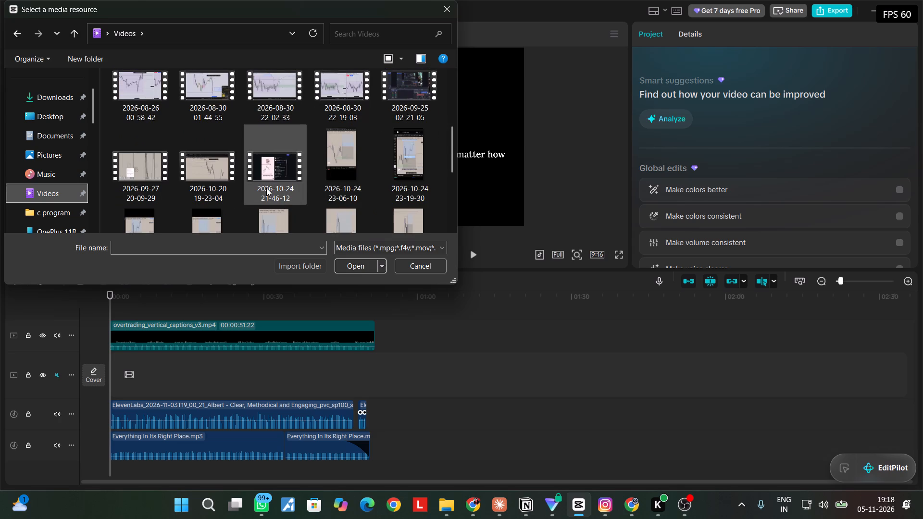
click(286, 175)
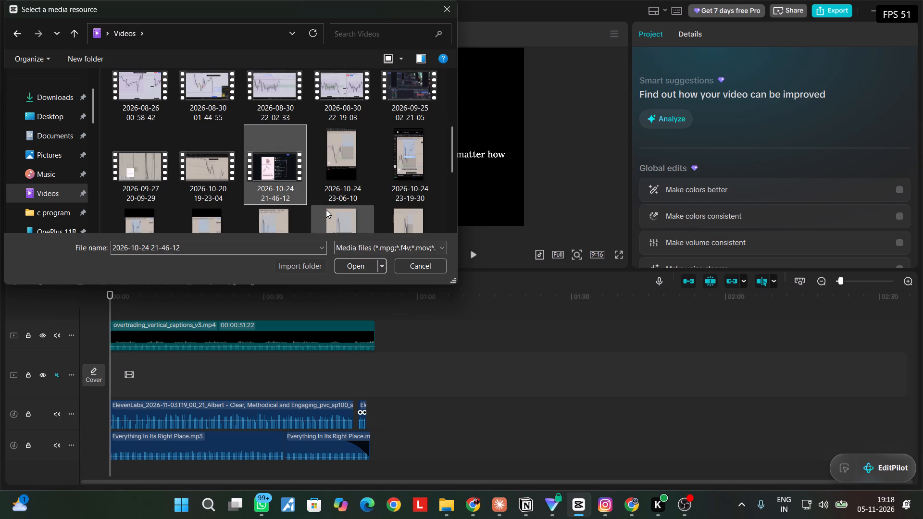
scroll(359, 182, down, 2)
scroll(317, 209, down, 2)
click(351, 188)
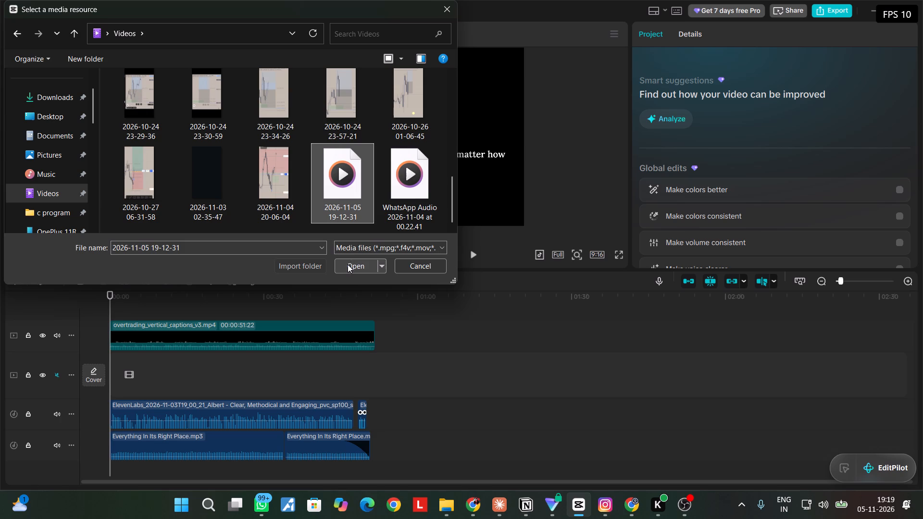
click(348, 264)
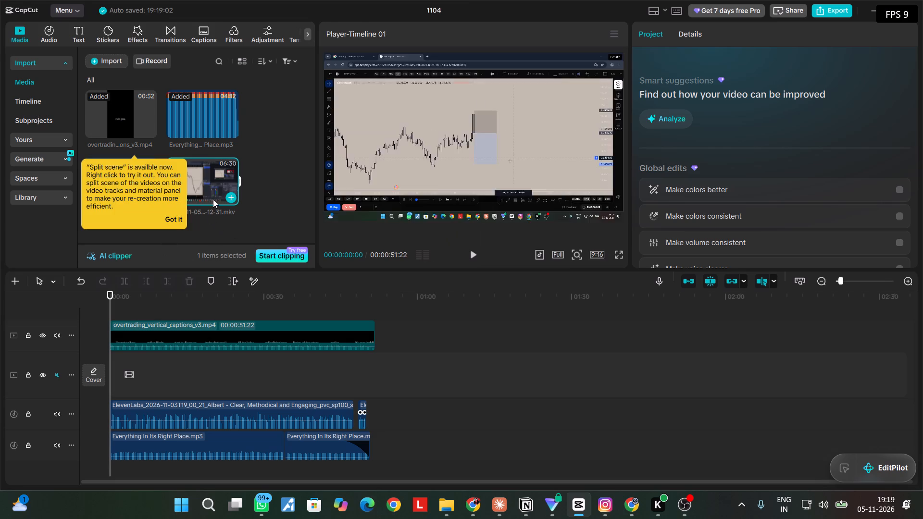
Place the imported recording on the empty main track at the start of the timeline.
click(277, 171)
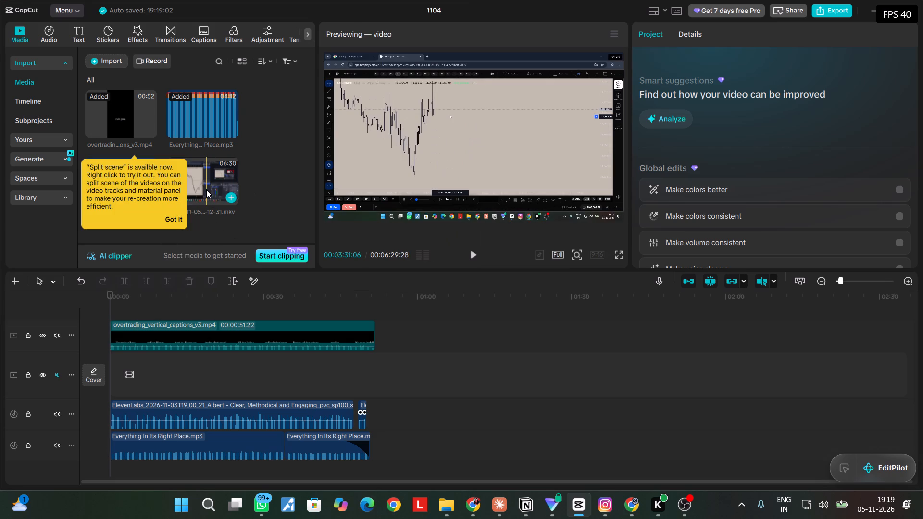
drag(201, 182, 201, 188)
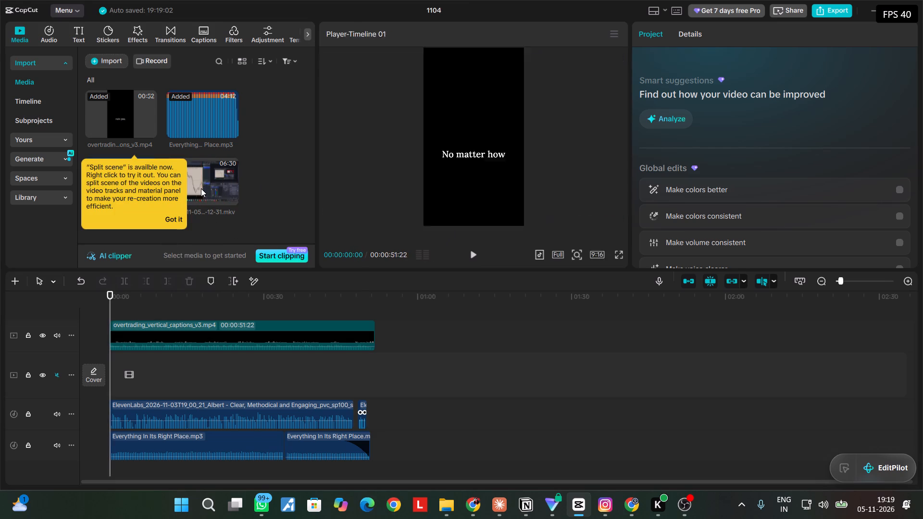
drag(203, 183, 113, 369)
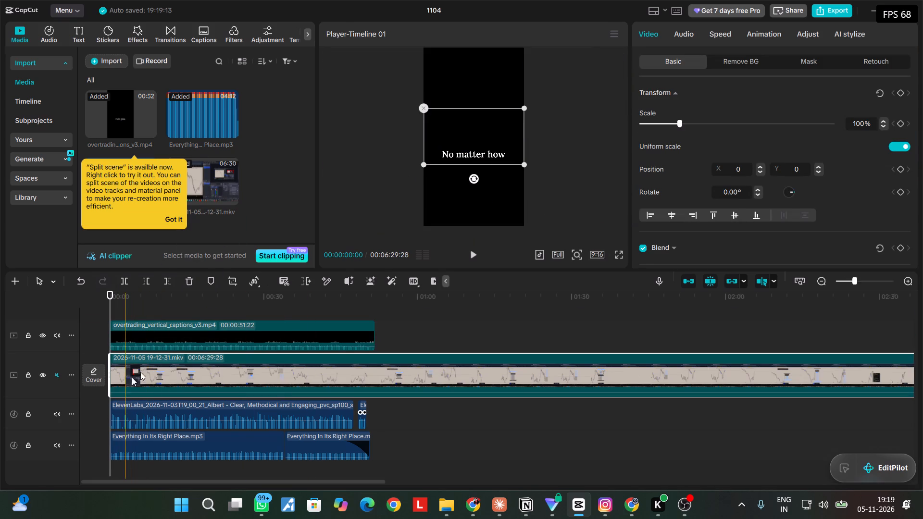
Trim about 1 second off the recording's start and move it to a new track above the captions video.
click(472, 253)
drag(119, 377, 76, 370)
drag(112, 379, 128, 331)
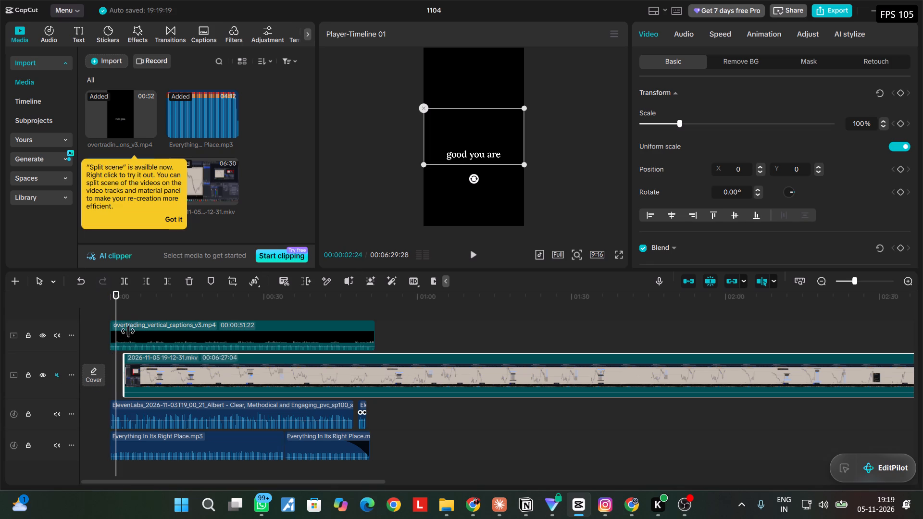
drag(128, 331, 129, 319)
drag(110, 372, 101, 374)
drag(133, 380, 136, 332)
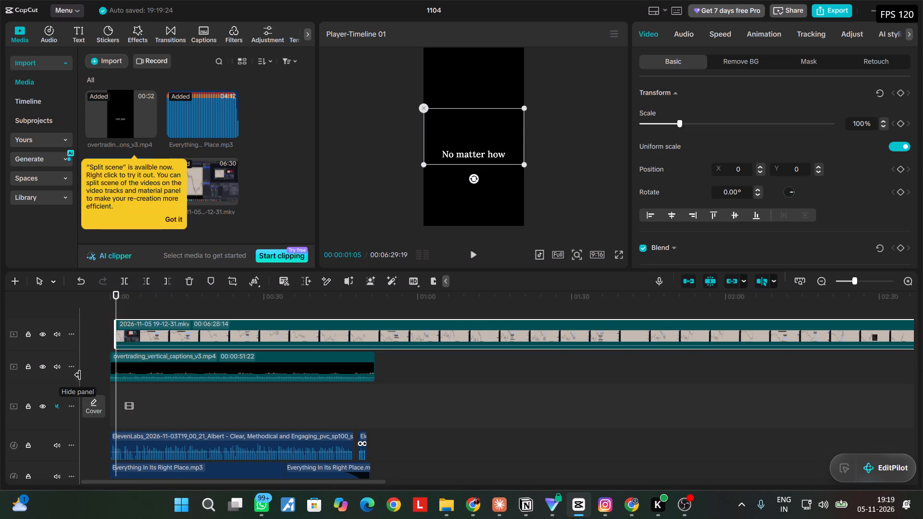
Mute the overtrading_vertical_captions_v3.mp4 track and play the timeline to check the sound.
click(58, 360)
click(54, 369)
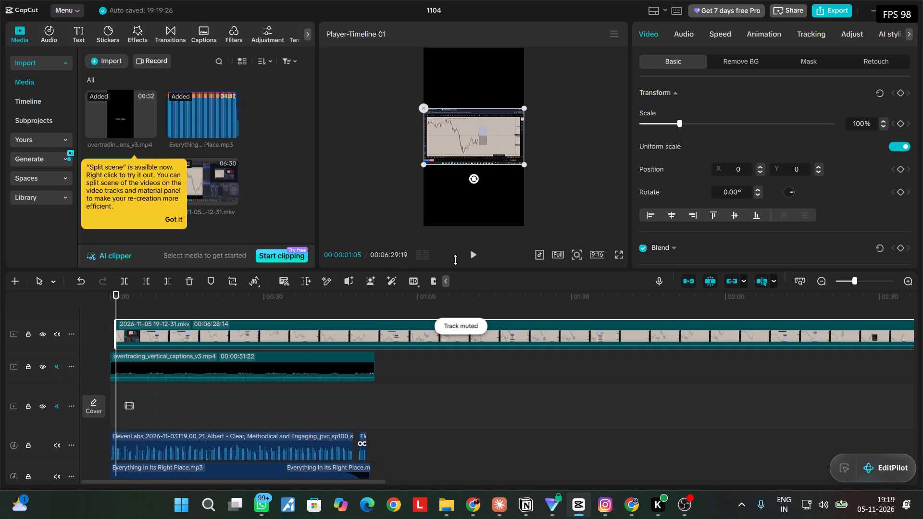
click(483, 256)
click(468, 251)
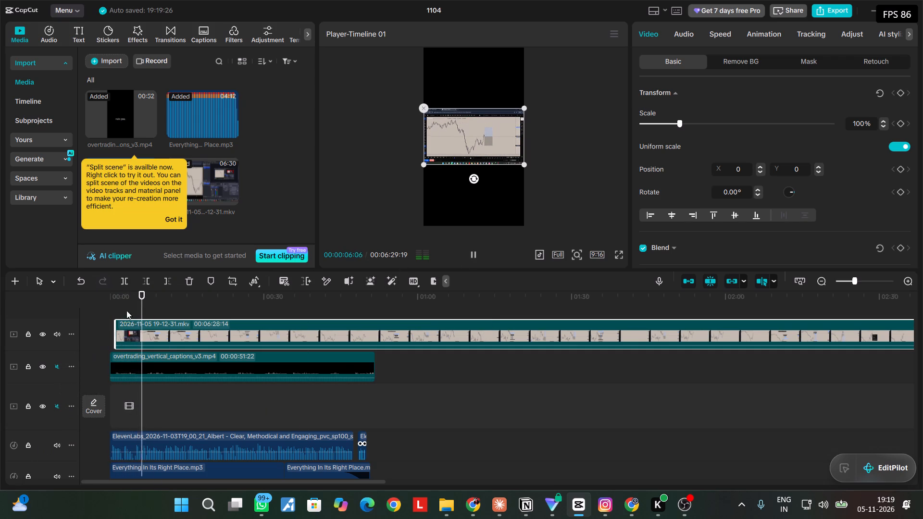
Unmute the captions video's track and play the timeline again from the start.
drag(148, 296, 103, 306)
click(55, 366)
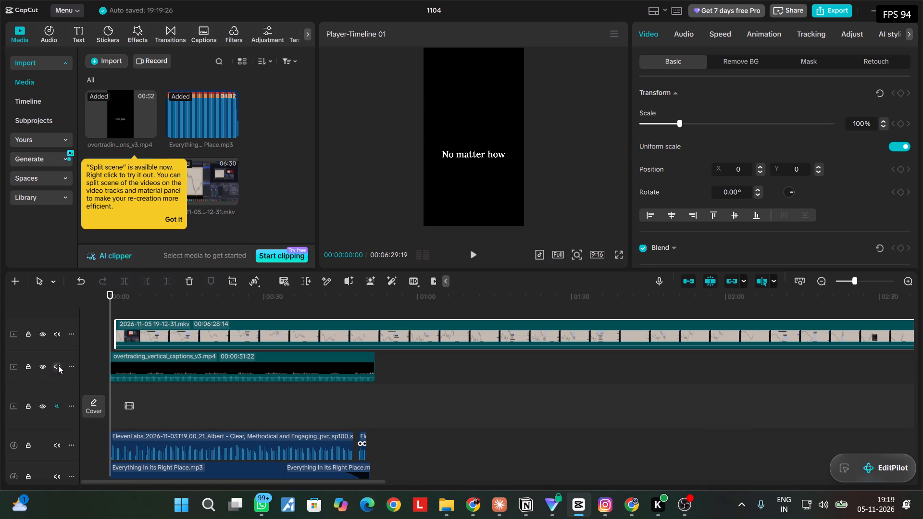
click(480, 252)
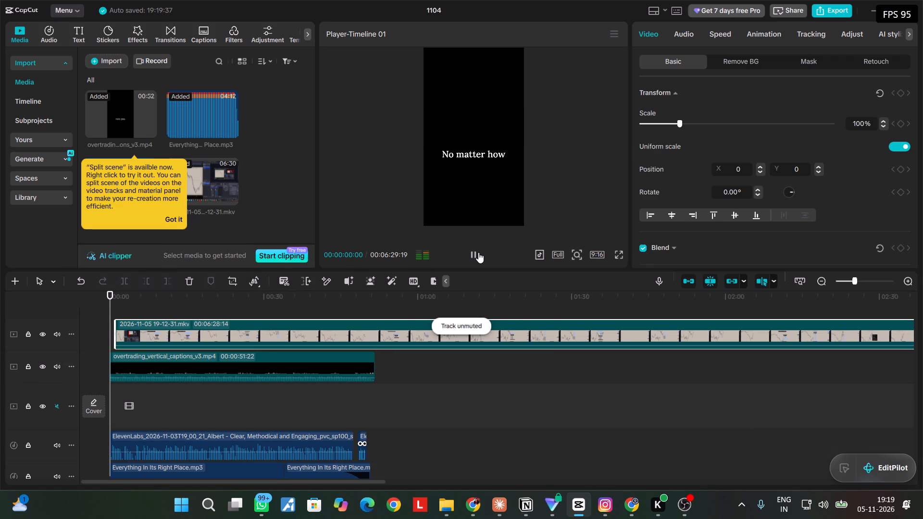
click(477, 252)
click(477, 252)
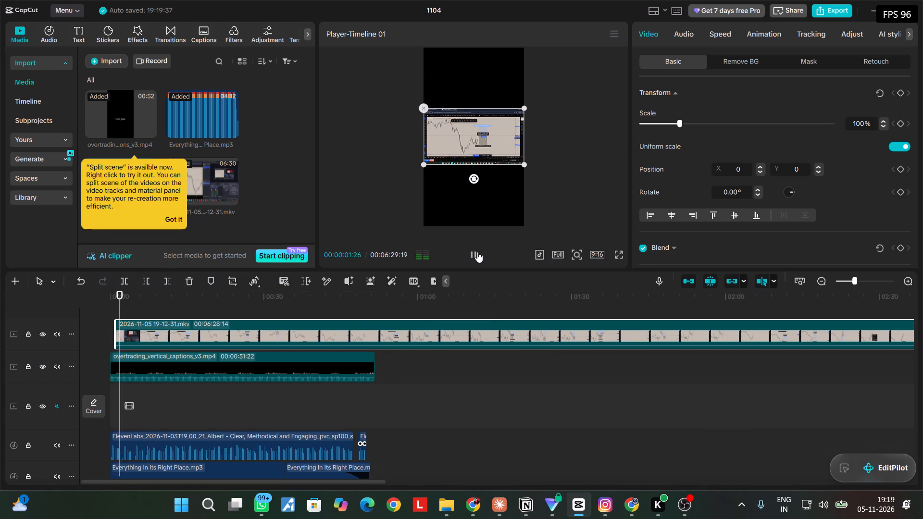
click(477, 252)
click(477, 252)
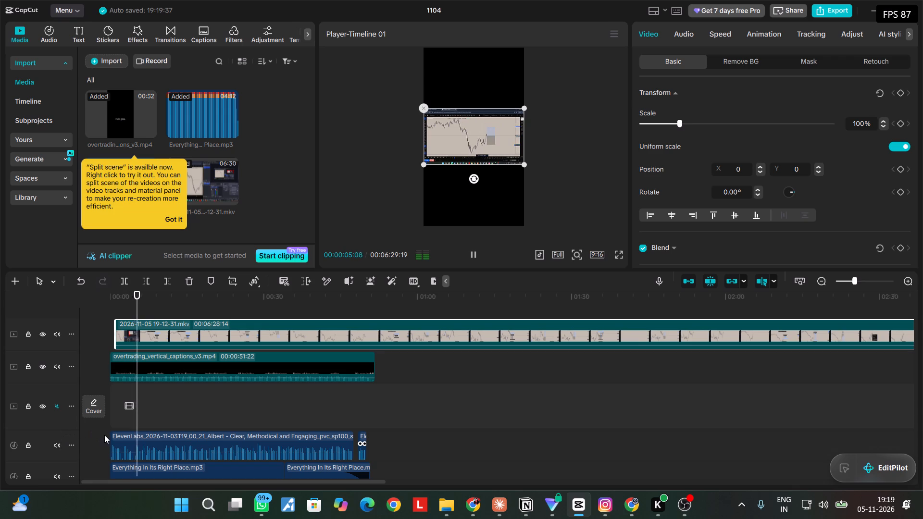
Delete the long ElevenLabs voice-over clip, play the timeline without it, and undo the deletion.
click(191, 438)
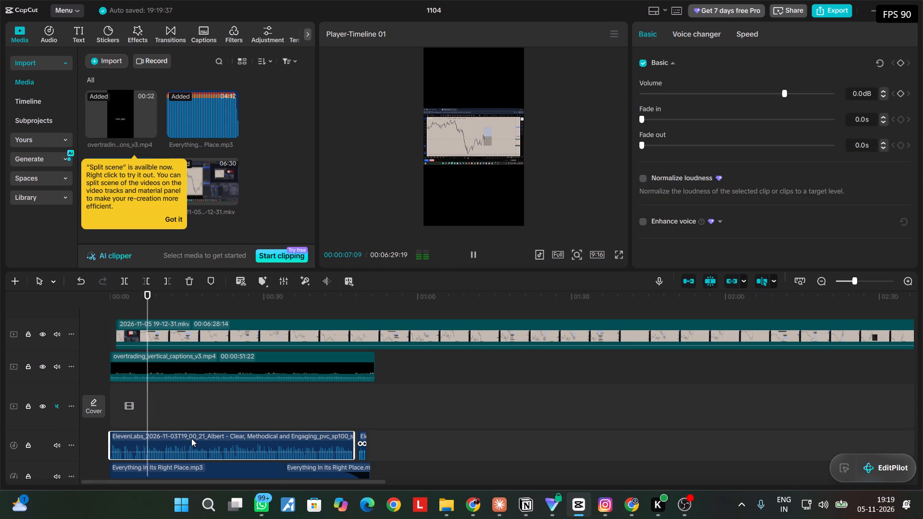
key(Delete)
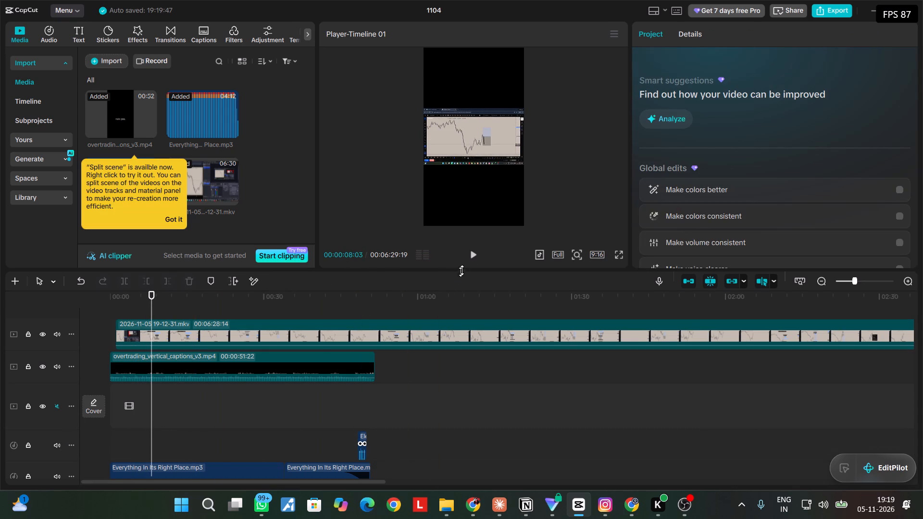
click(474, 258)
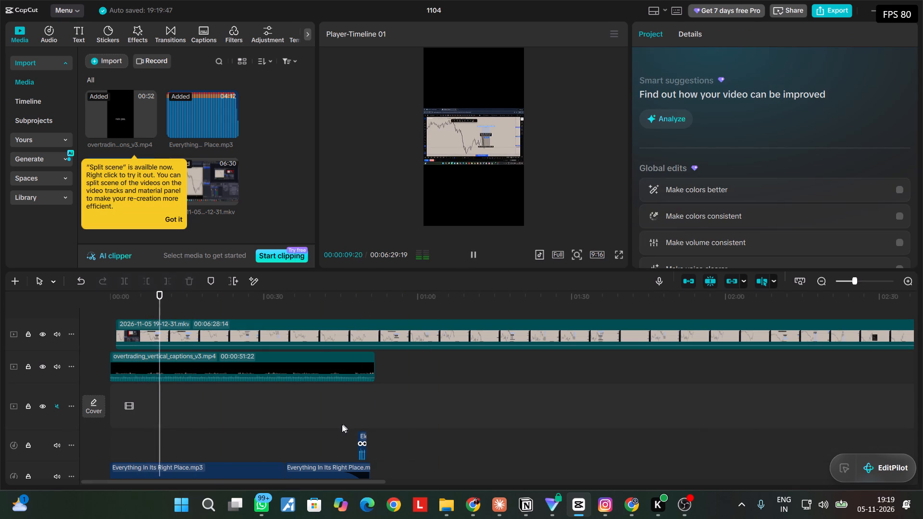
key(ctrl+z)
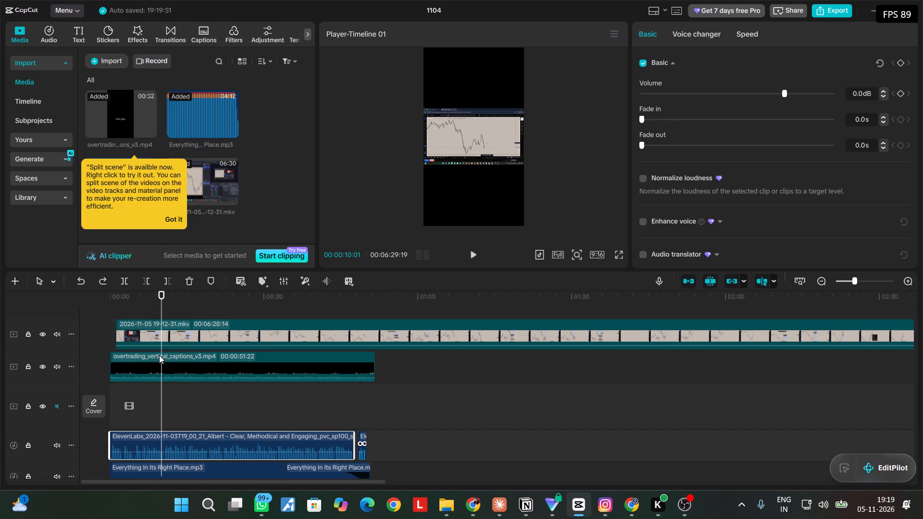
Mute the overtrading_vertical_captions_v3.mp4 track.
drag(159, 355, 104, 360)
click(60, 365)
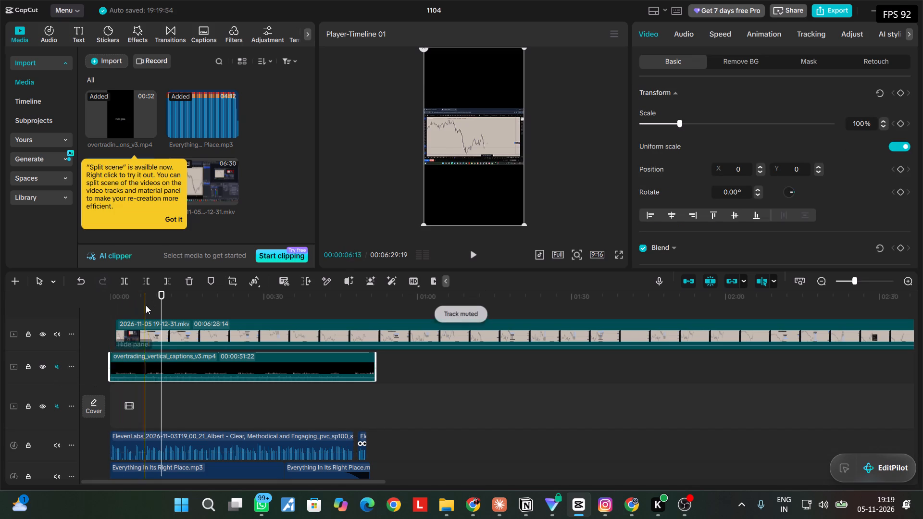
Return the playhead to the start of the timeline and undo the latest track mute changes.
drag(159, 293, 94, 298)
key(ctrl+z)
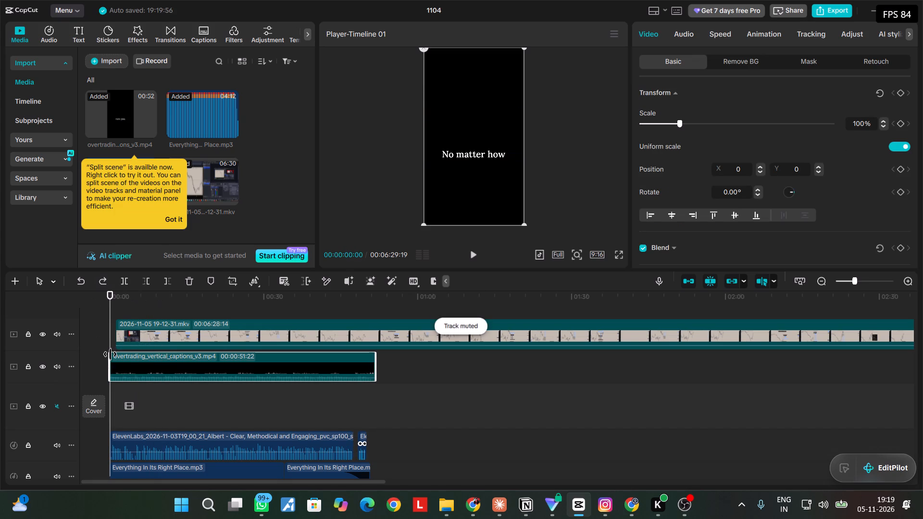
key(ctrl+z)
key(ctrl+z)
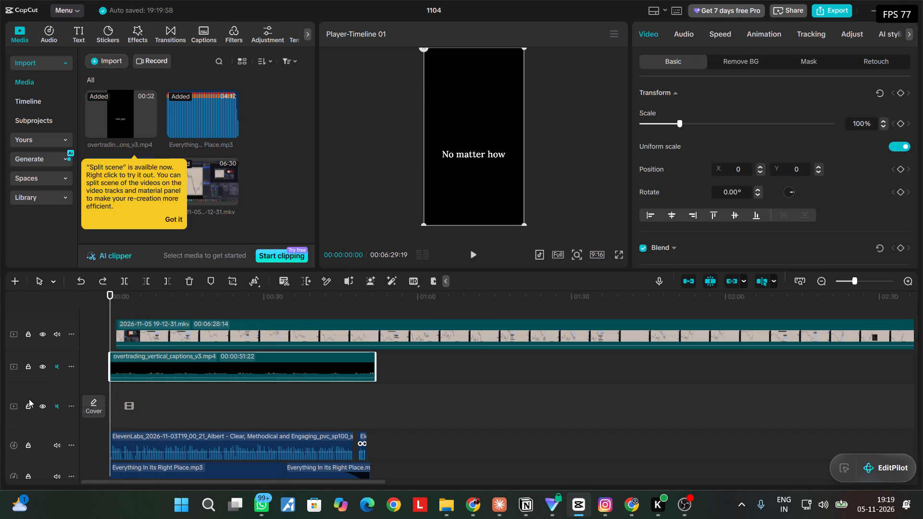
click(120, 334)
drag(120, 334, 113, 334)
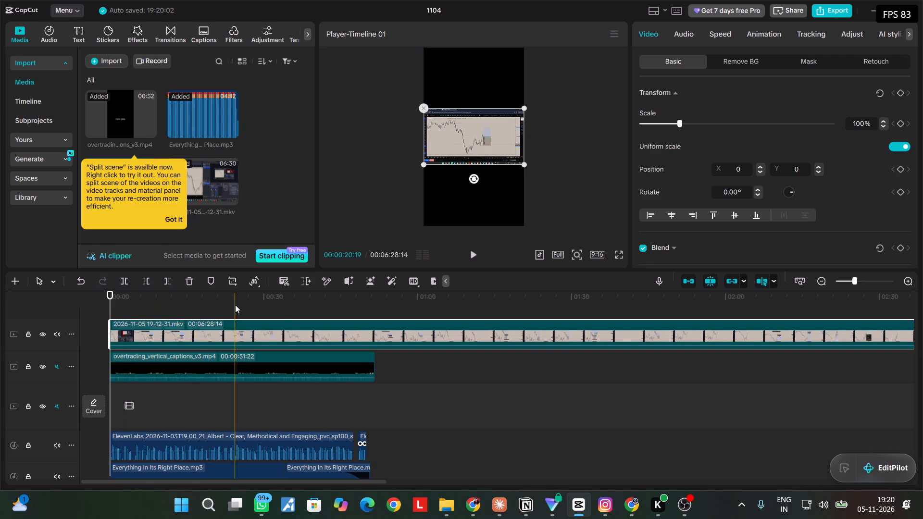
click(474, 251)
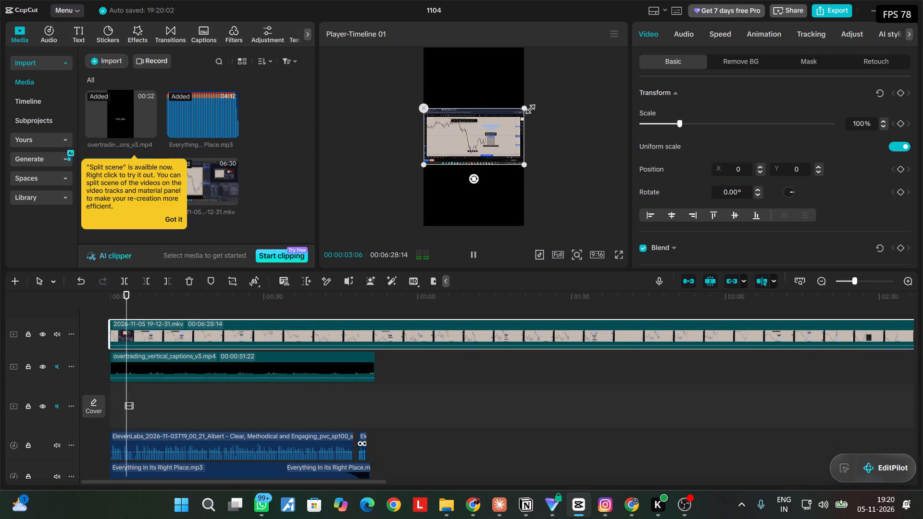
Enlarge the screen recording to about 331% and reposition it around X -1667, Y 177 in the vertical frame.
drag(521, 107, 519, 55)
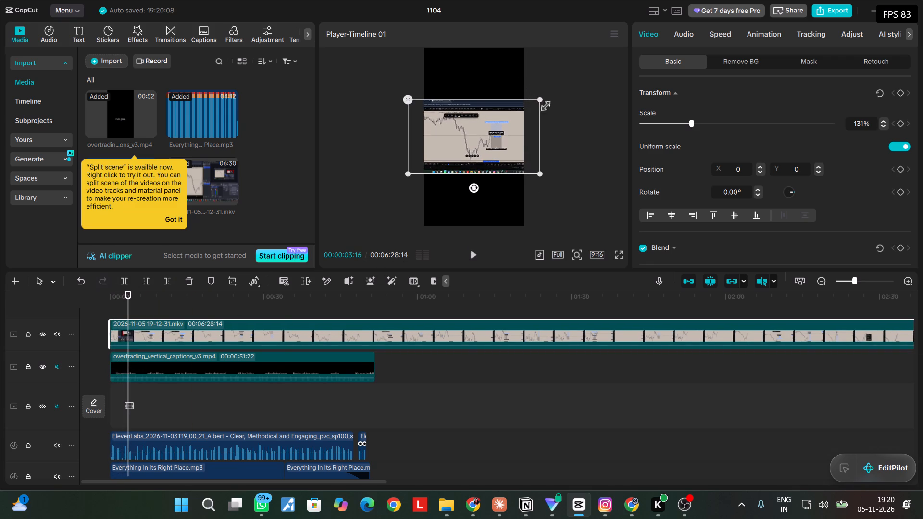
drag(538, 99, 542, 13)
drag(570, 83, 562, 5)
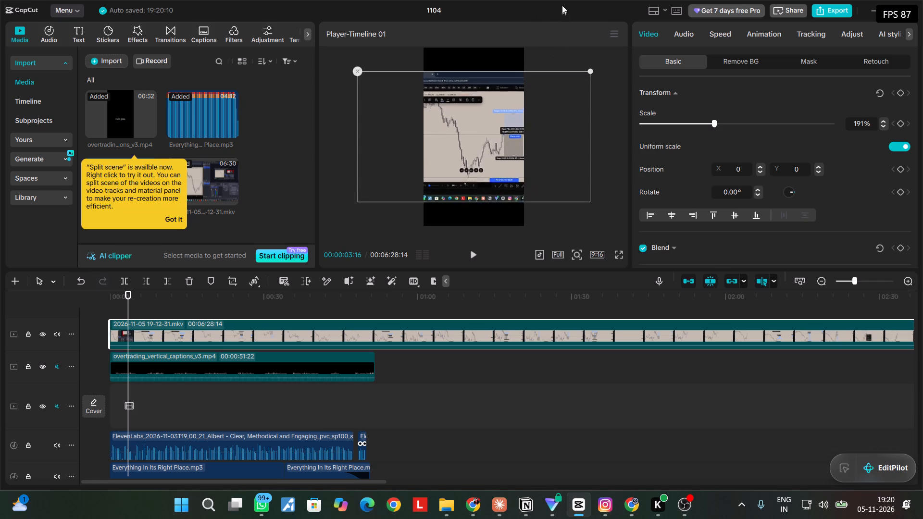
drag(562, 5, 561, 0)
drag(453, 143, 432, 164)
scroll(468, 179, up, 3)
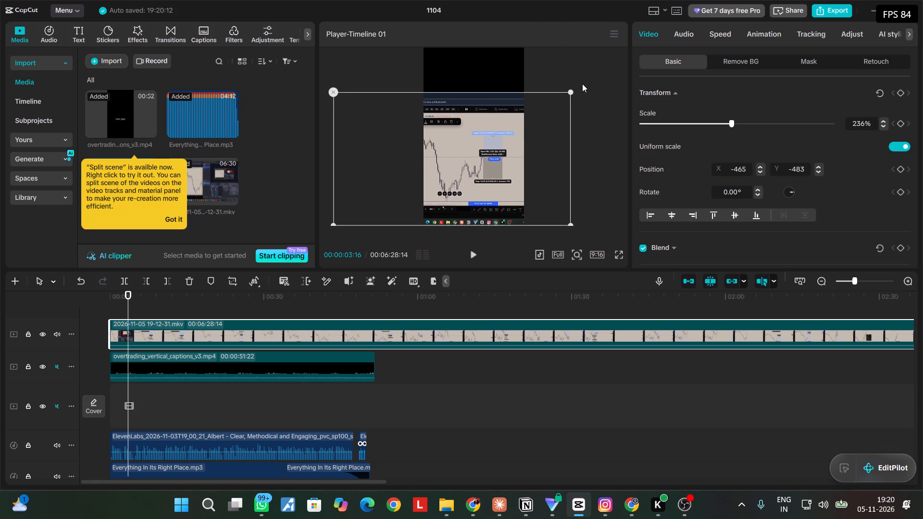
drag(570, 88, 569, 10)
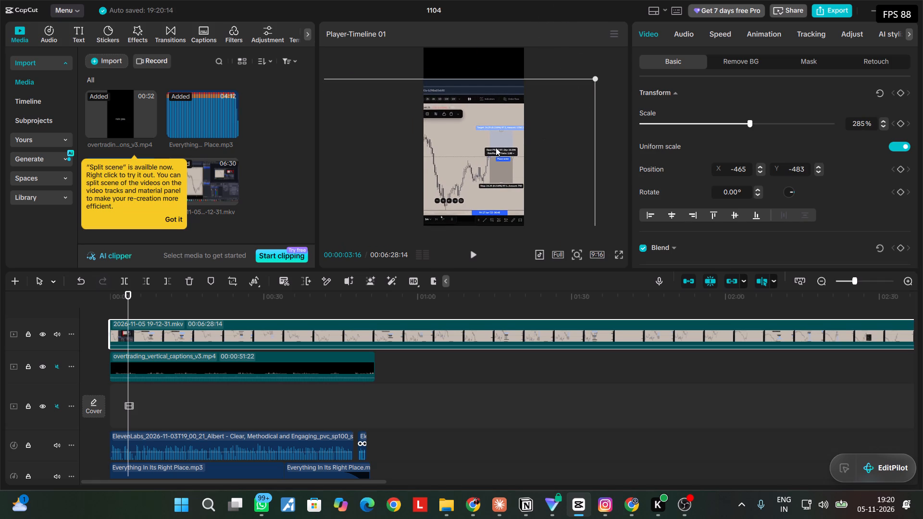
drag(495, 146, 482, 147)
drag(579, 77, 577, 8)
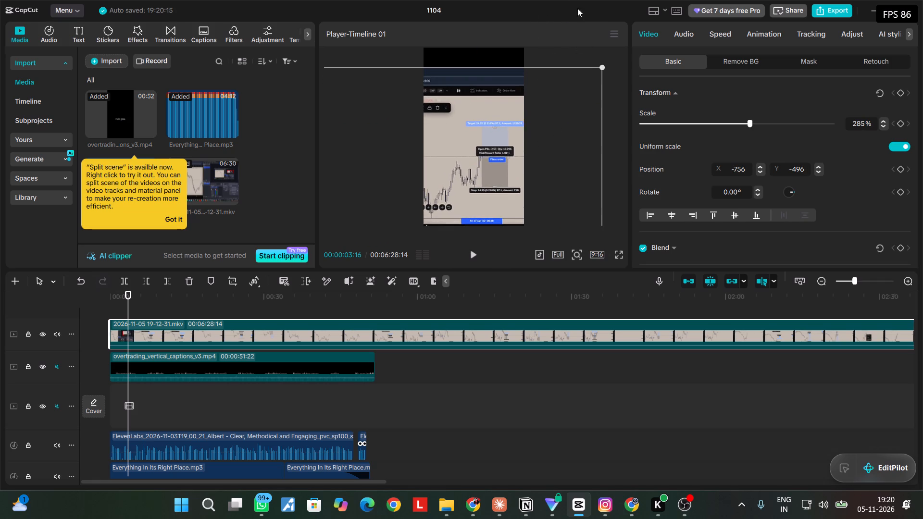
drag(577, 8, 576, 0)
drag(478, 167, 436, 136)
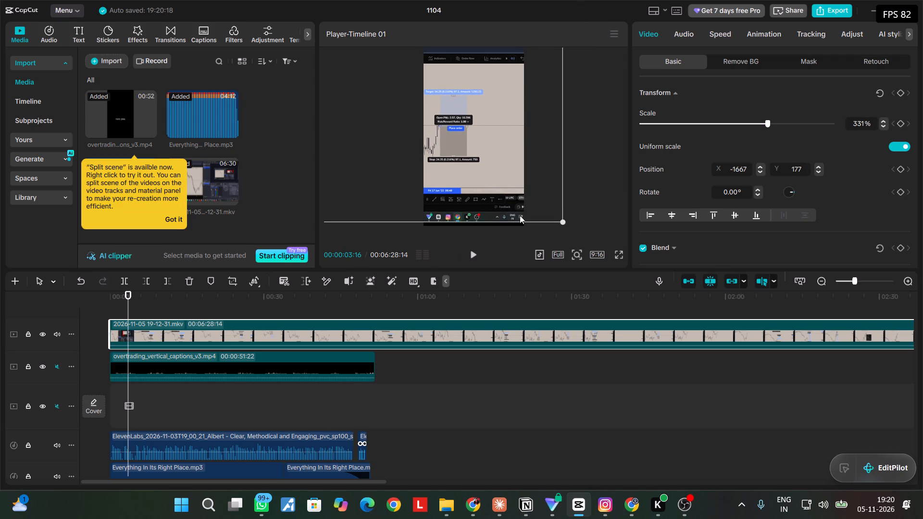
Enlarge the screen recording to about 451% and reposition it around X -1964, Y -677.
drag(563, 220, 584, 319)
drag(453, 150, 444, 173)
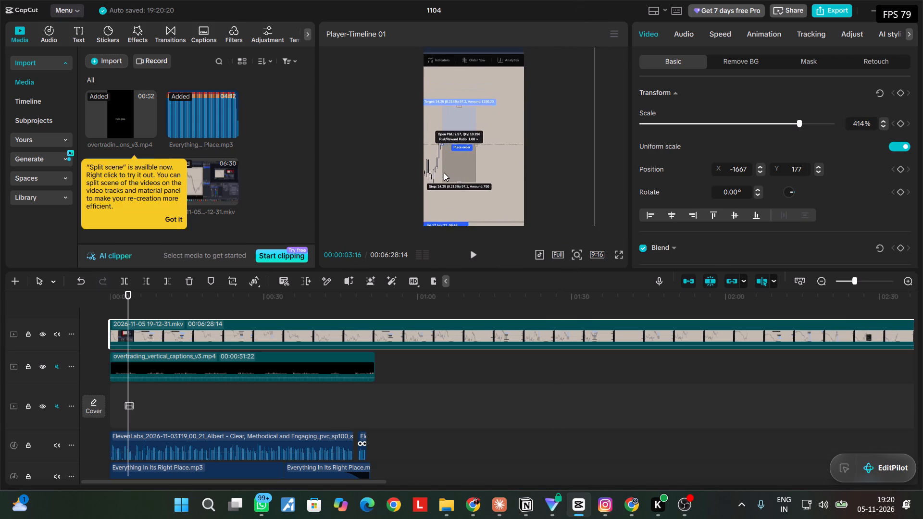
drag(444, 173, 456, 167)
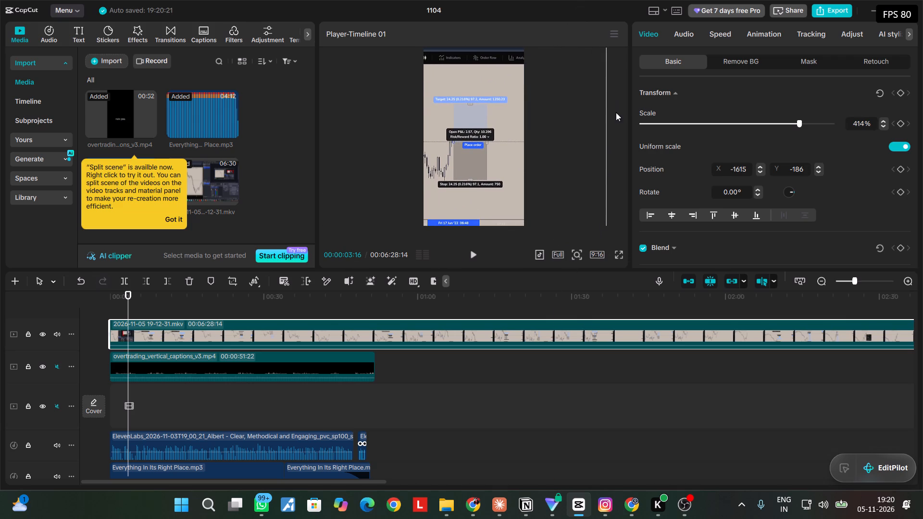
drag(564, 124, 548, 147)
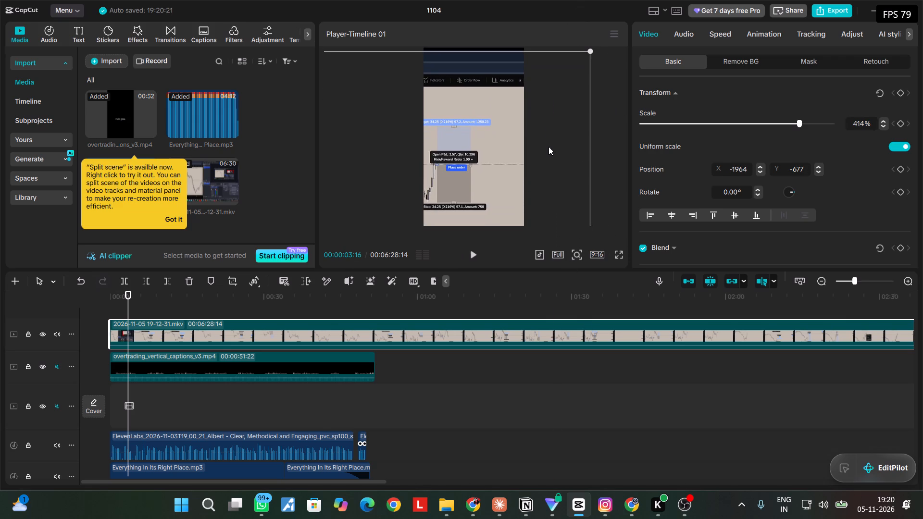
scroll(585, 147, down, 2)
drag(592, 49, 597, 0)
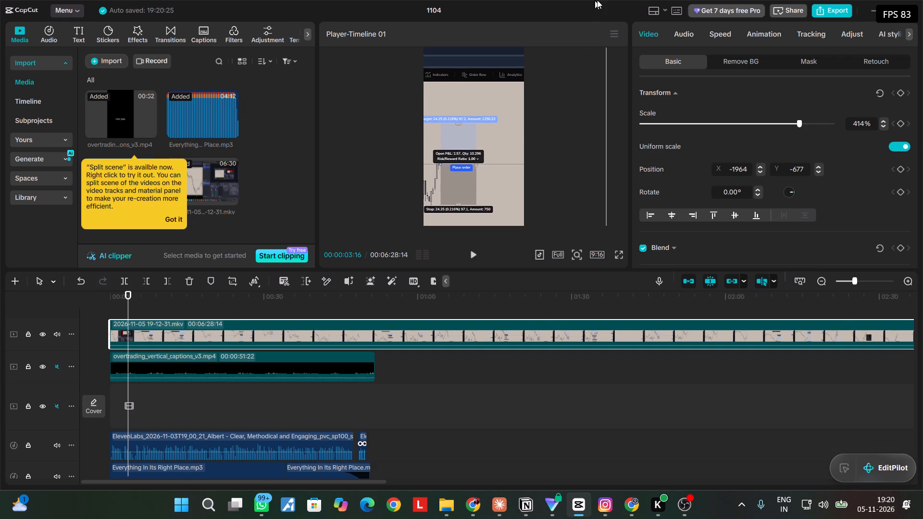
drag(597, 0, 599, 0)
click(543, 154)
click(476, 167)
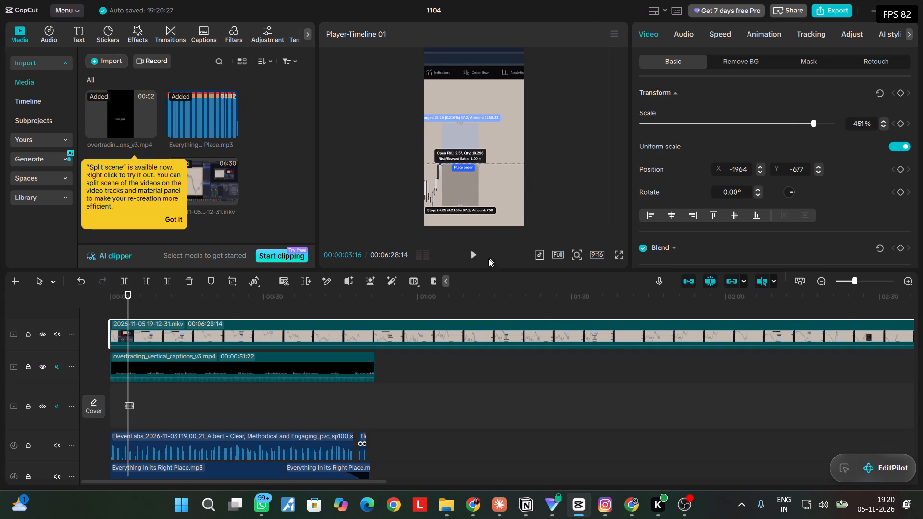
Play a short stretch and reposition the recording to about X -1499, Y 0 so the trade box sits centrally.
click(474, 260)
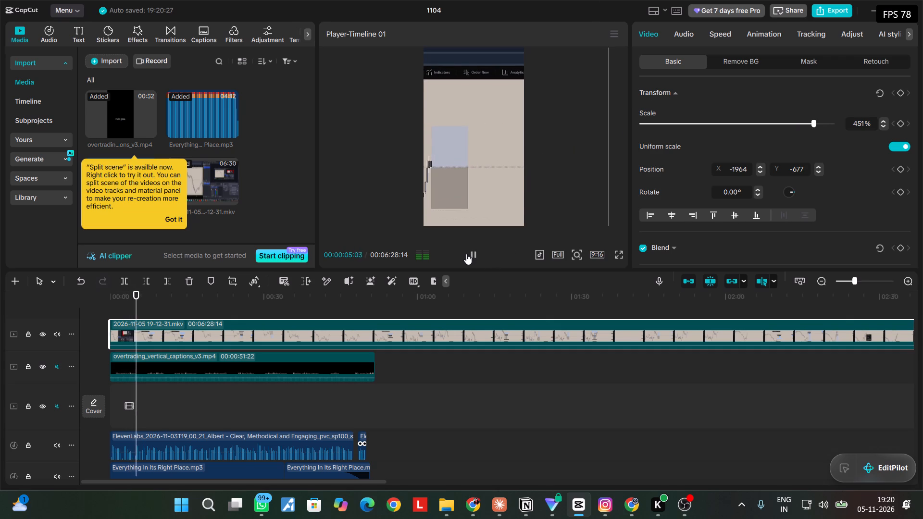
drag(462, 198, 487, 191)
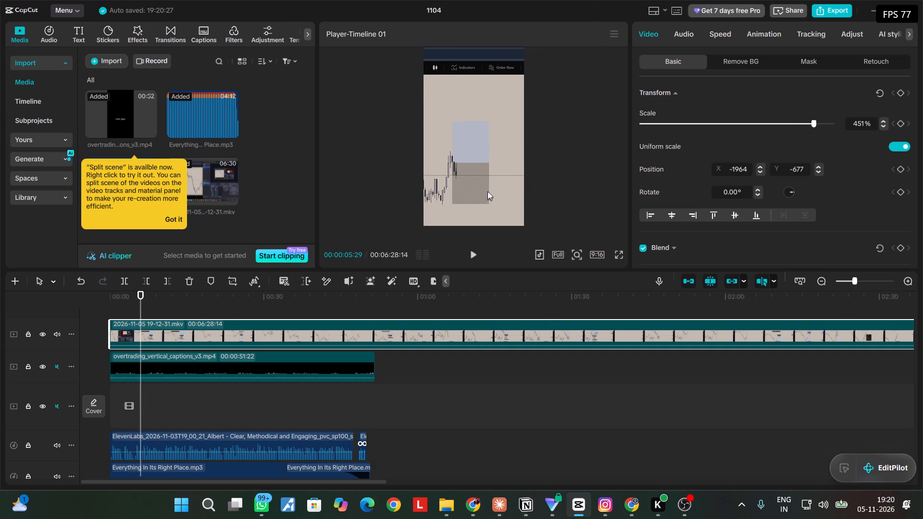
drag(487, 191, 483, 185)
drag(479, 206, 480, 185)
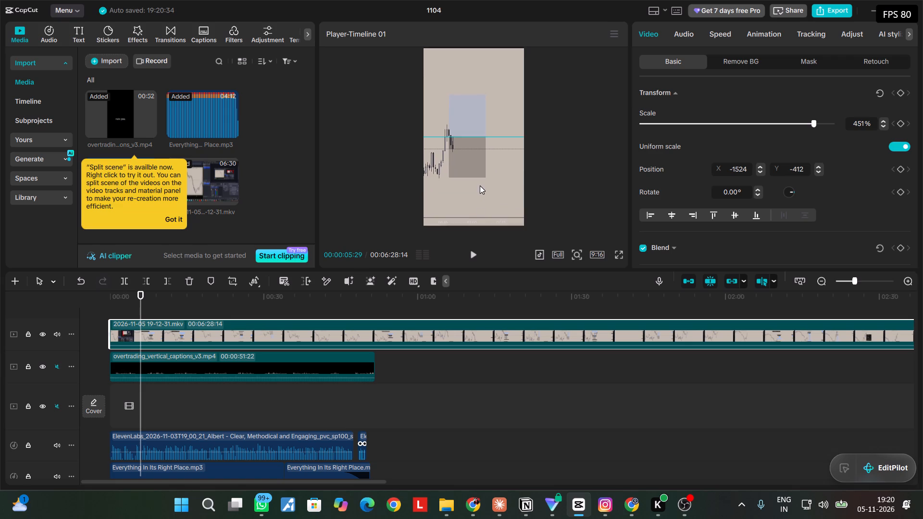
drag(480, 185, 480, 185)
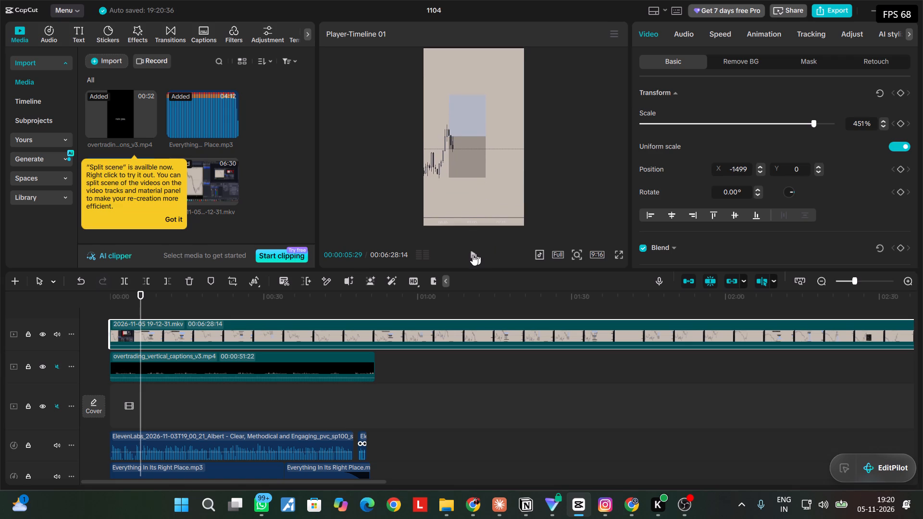
Play the enlarged recording and scrub ahead to about 1:13 to check whether the price action stays in frame.
click(473, 255)
click(473, 255)
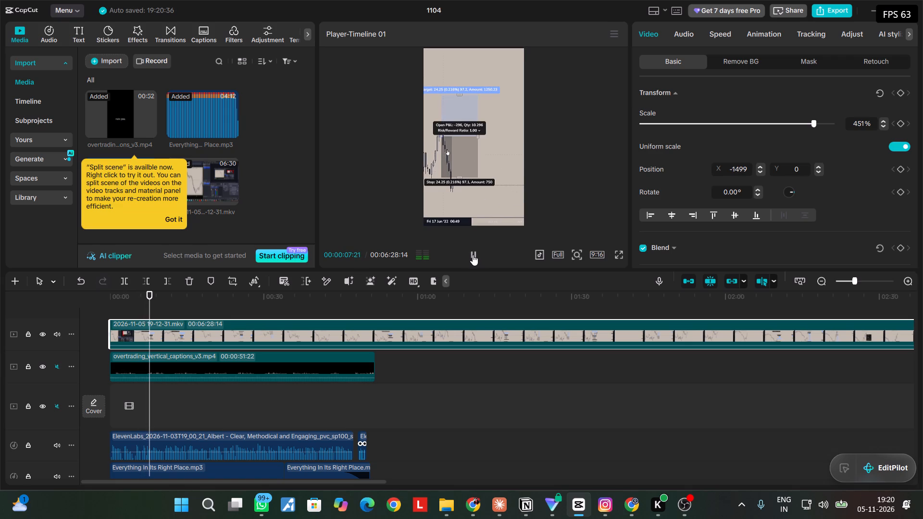
click(473, 255)
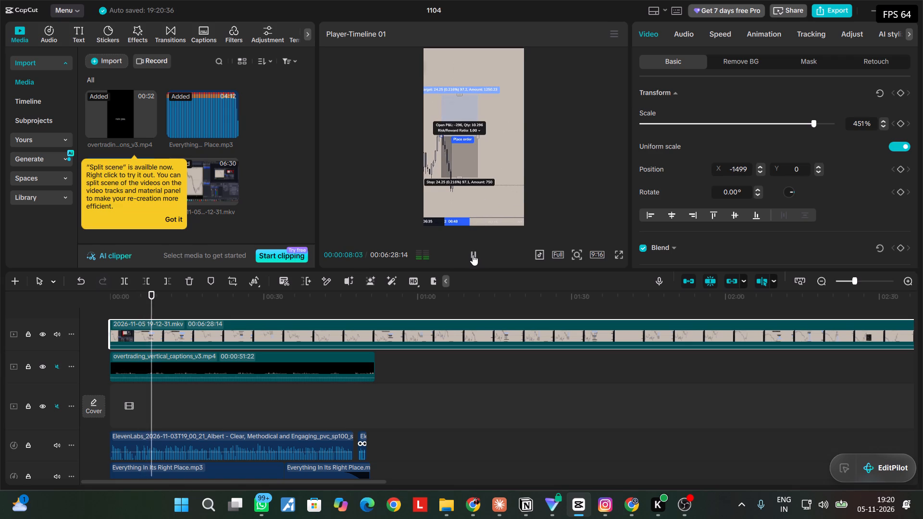
click(473, 255)
click(473, 255)
click(473, 255)
click(473, 255)
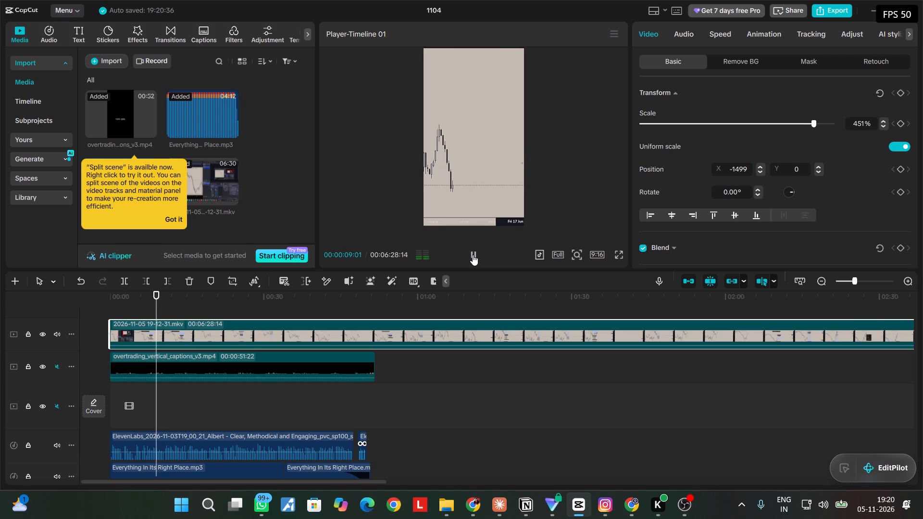
double_click(473, 255)
click(473, 255)
click(473, 255)
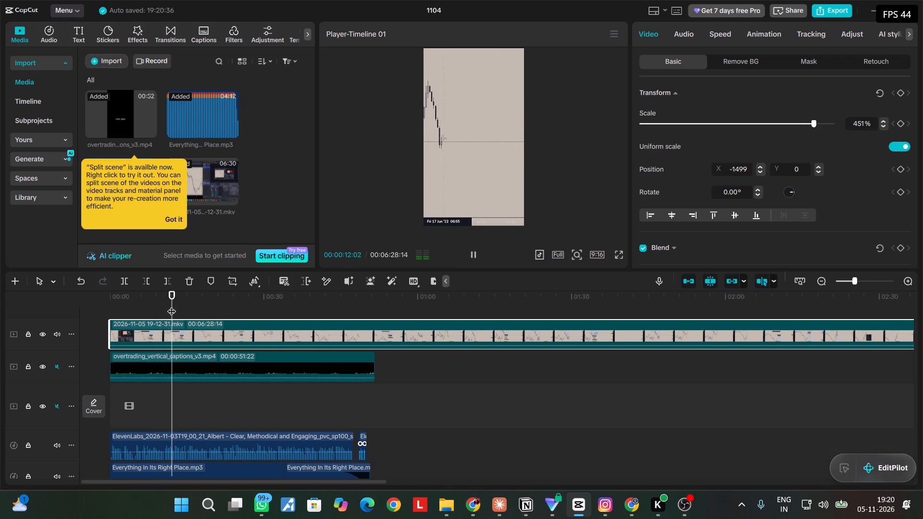
drag(174, 298, 528, 331)
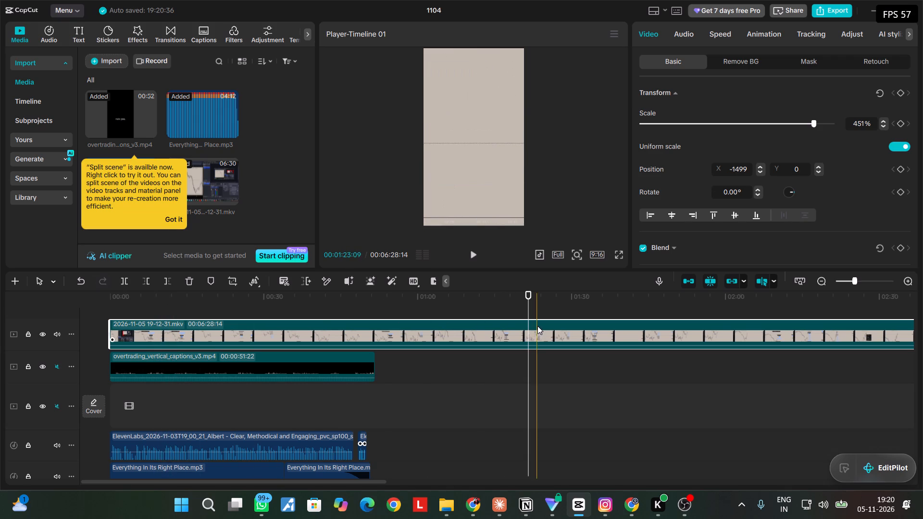
drag(528, 305, 485, 309)
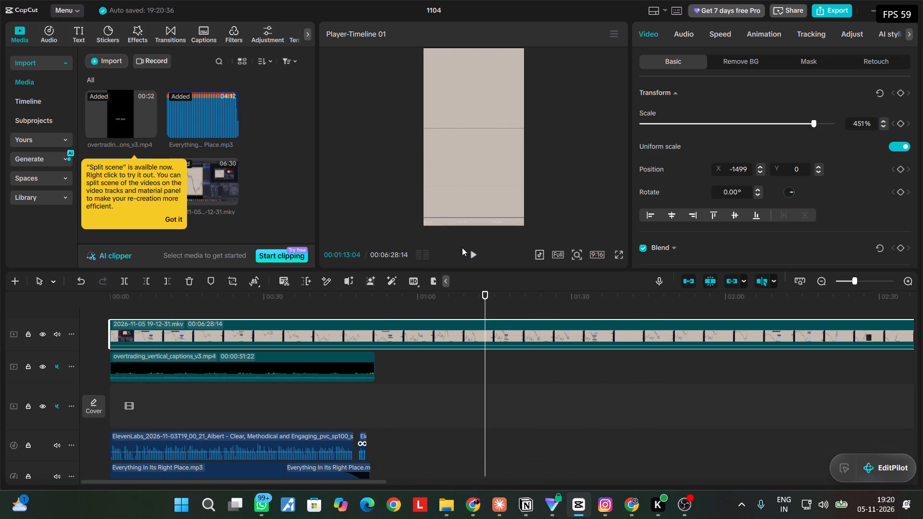
Reduce the screen recording to about 155% and reposition it at X 0, Y -576 in the vertical frame.
scroll(469, 195, down, 12)
scroll(469, 195, up, 1)
click(464, 180)
scroll(464, 180, down, 4)
click(474, 172)
drag(513, 155, 512, 168)
drag(512, 168, 449, 235)
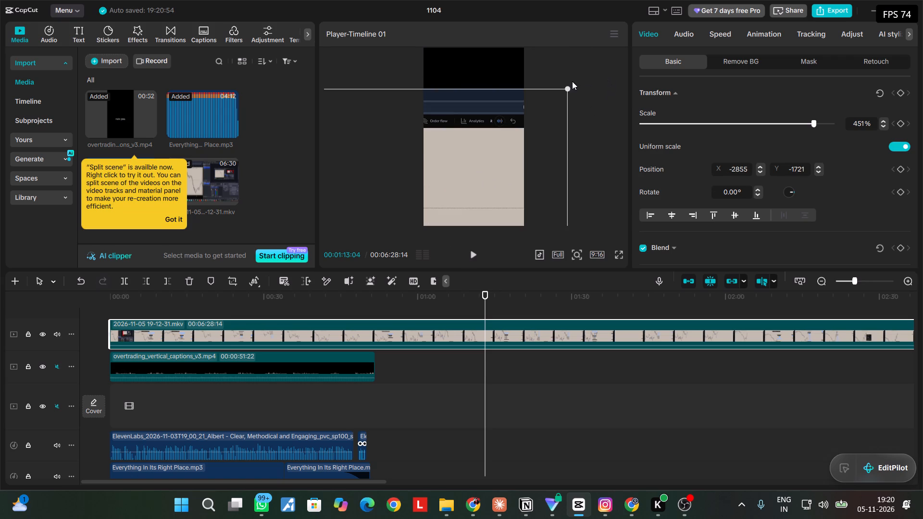
drag(567, 88, 442, 213)
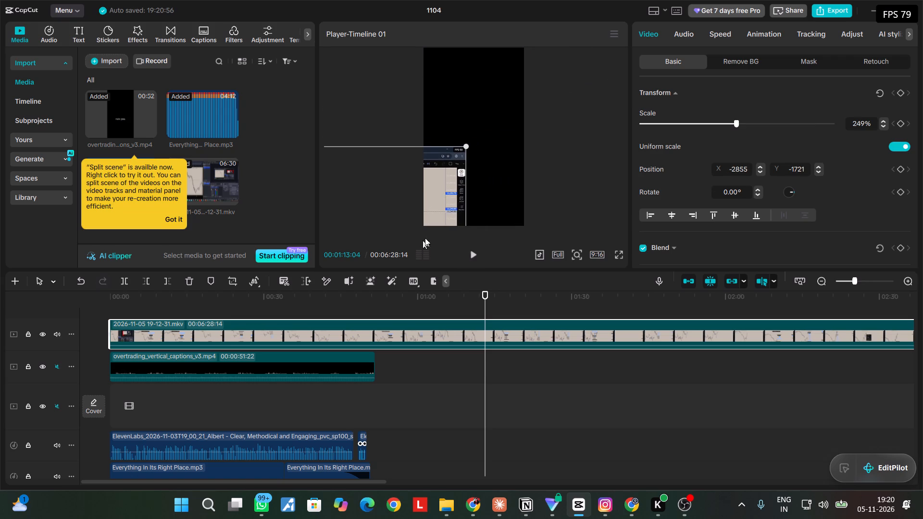
drag(437, 202, 537, 123)
drag(567, 211, 564, 208)
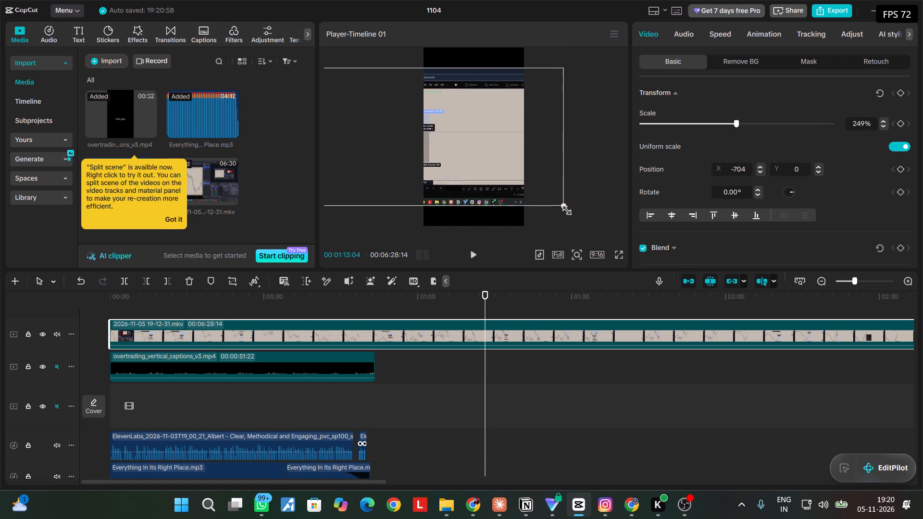
drag(564, 208, 507, 154)
drag(436, 144, 468, 171)
scroll(439, 178, up, 4)
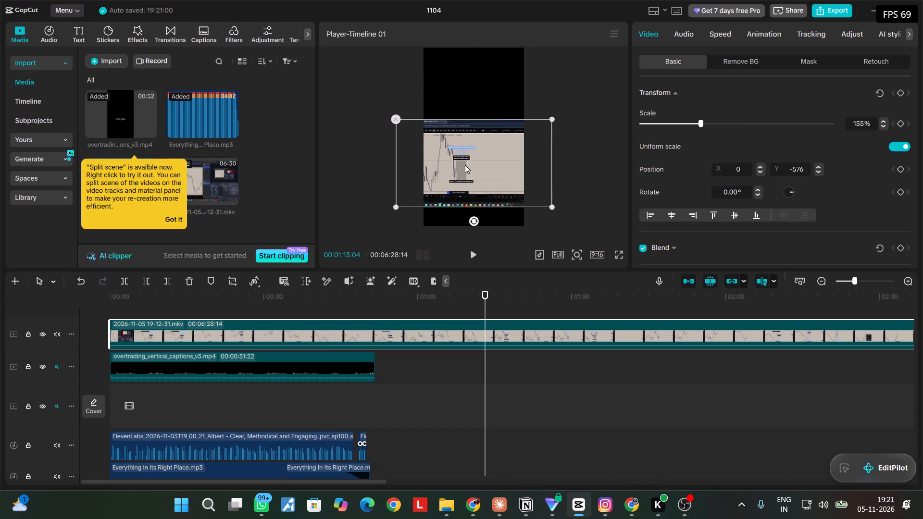
click(480, 157)
Play briefly and enlarge the screen recording to about 267%.
click(468, 255)
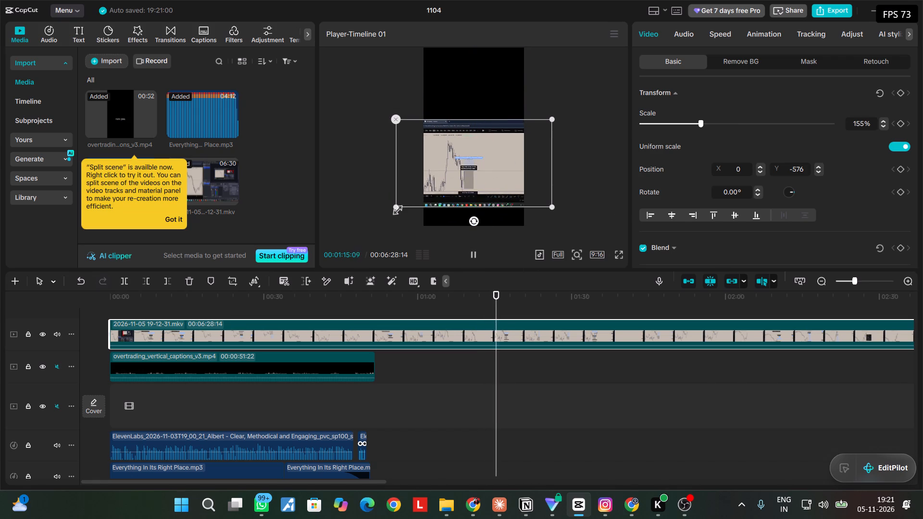
drag(396, 208, 338, 292)
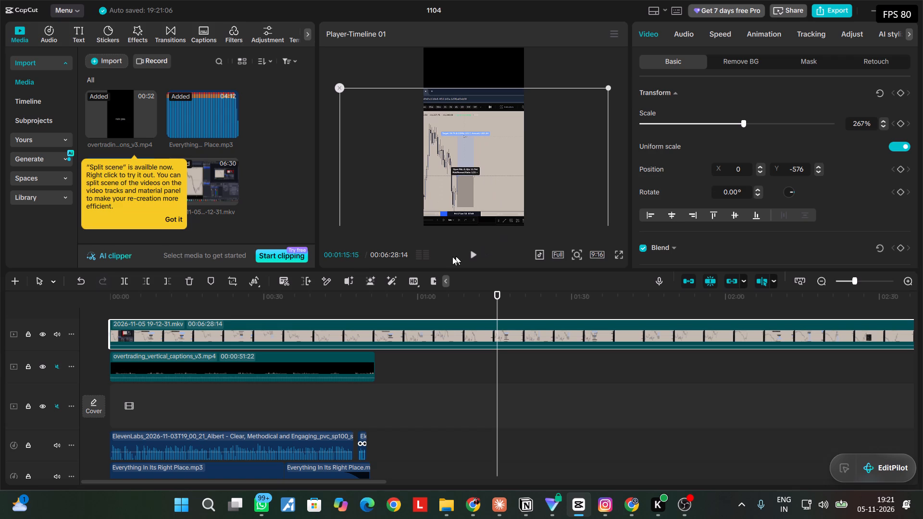
Play and scrub the enlarged recording from about 1:15 to about 4:31 to check the price action's framing and where the chart footage ends.
click(472, 252)
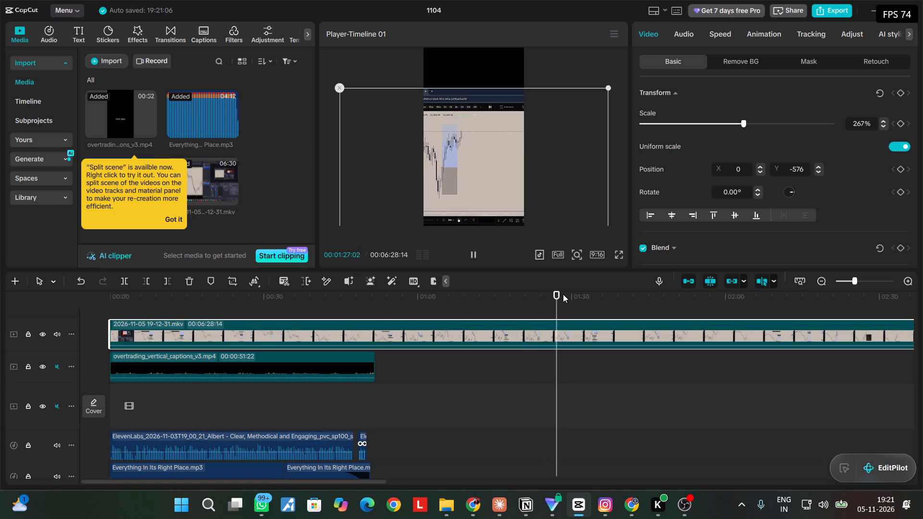
drag(560, 288, 804, 321)
drag(563, 289, 725, 313)
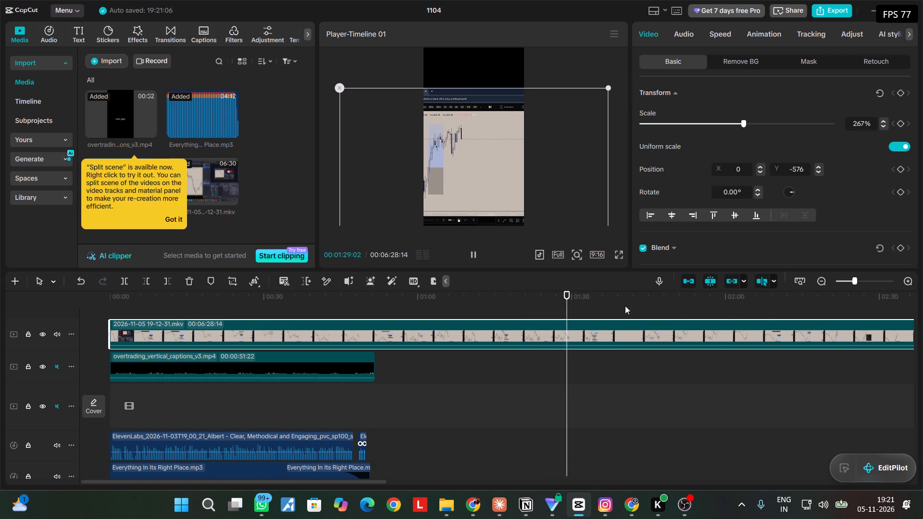
drag(577, 292, 616, 296)
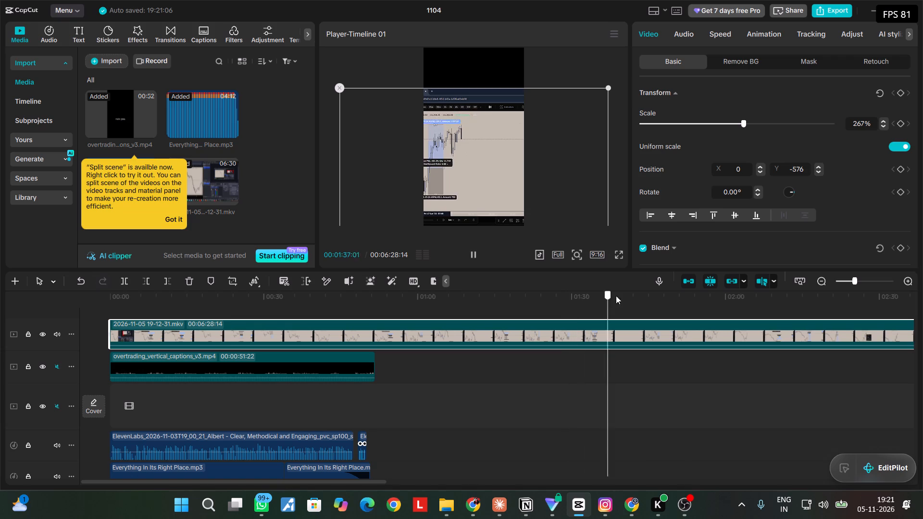
drag(616, 296, 890, 315)
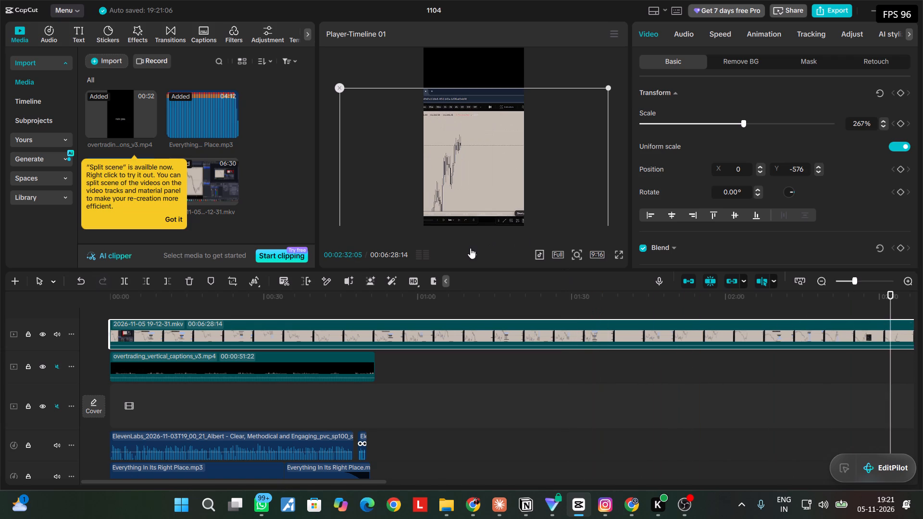
click(473, 258)
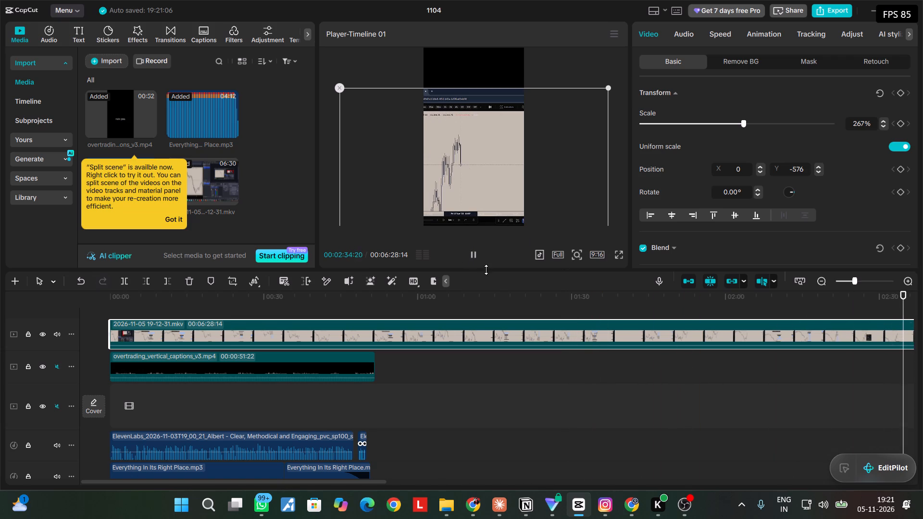
scroll(499, 445, down, 1)
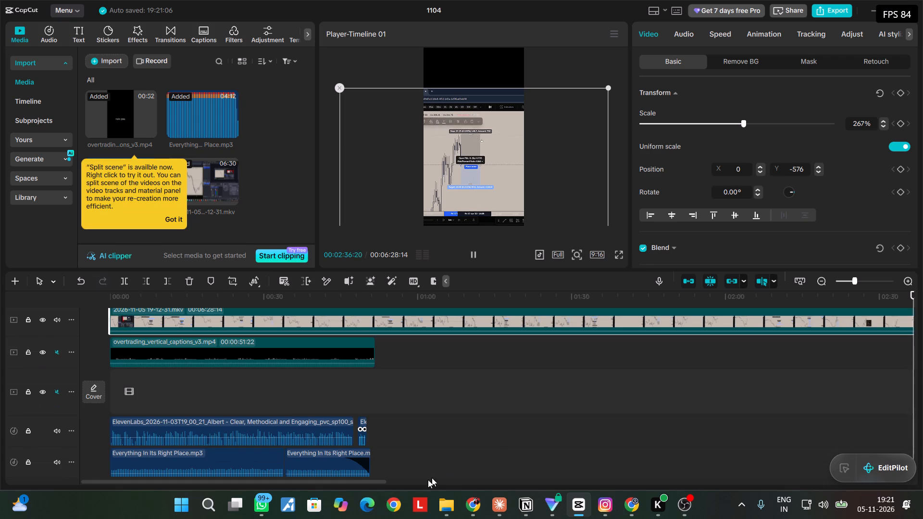
drag(377, 480, 642, 478)
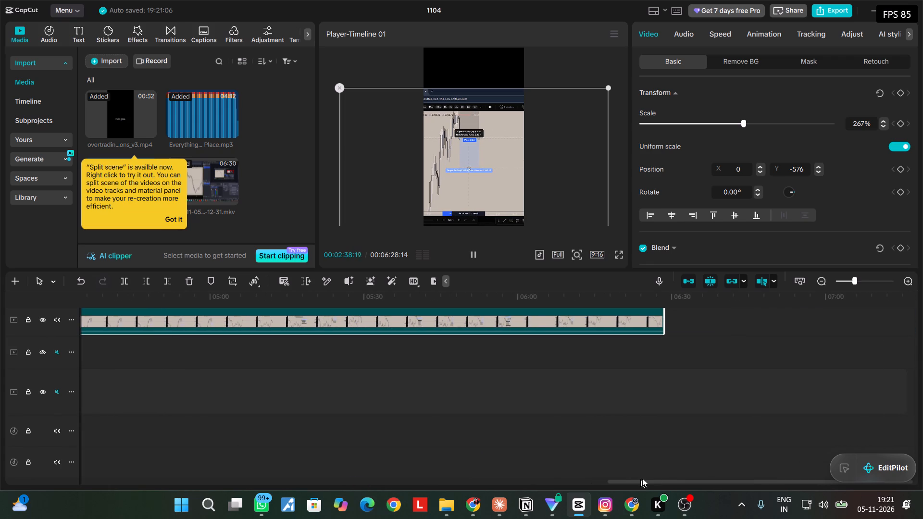
drag(642, 478, 658, 476)
click(542, 320)
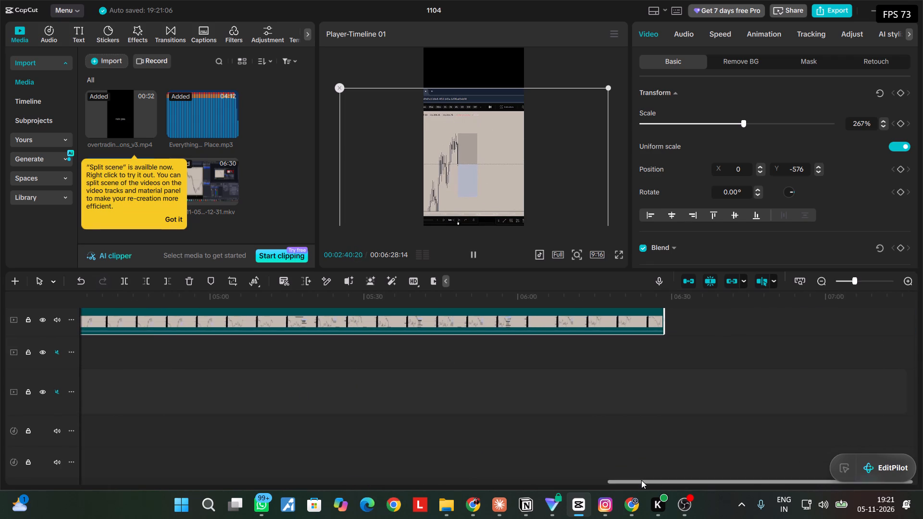
drag(641, 480, 353, 448)
drag(295, 295, 484, 318)
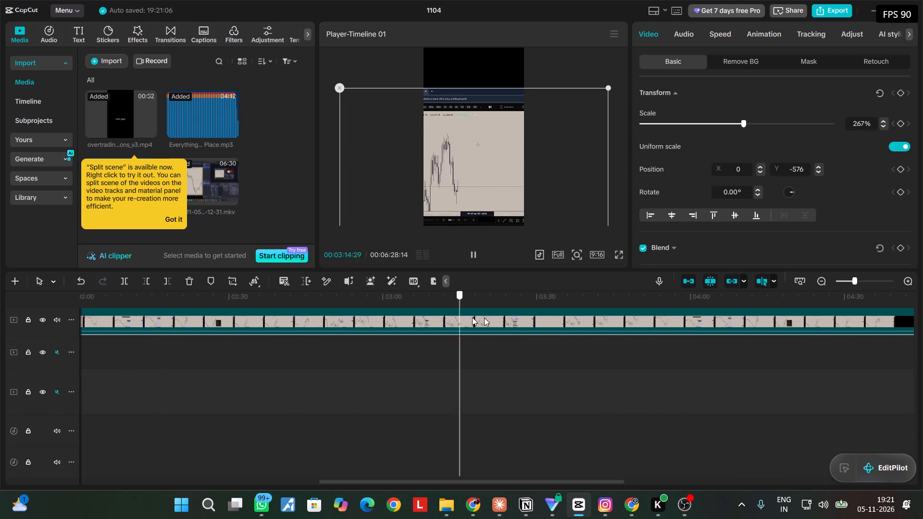
drag(484, 318, 849, 320)
drag(596, 481, 737, 455)
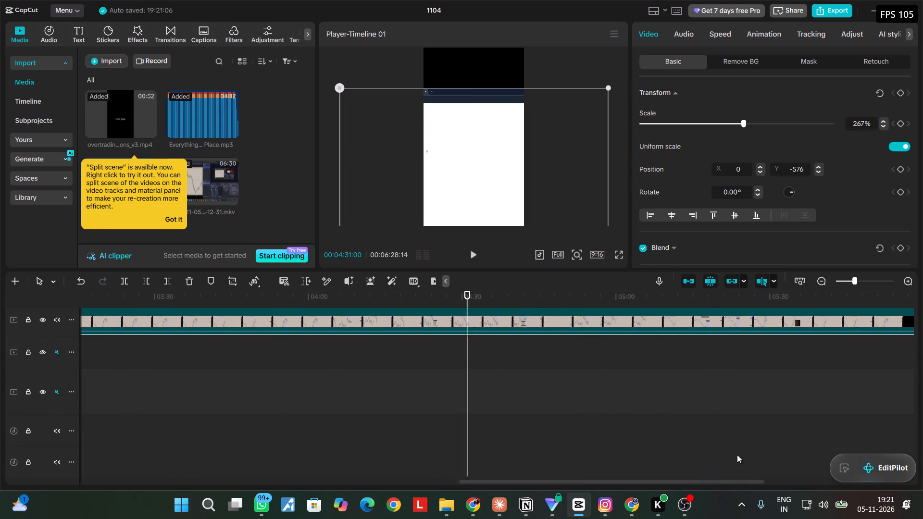
drag(737, 455, 740, 454)
click(472, 247)
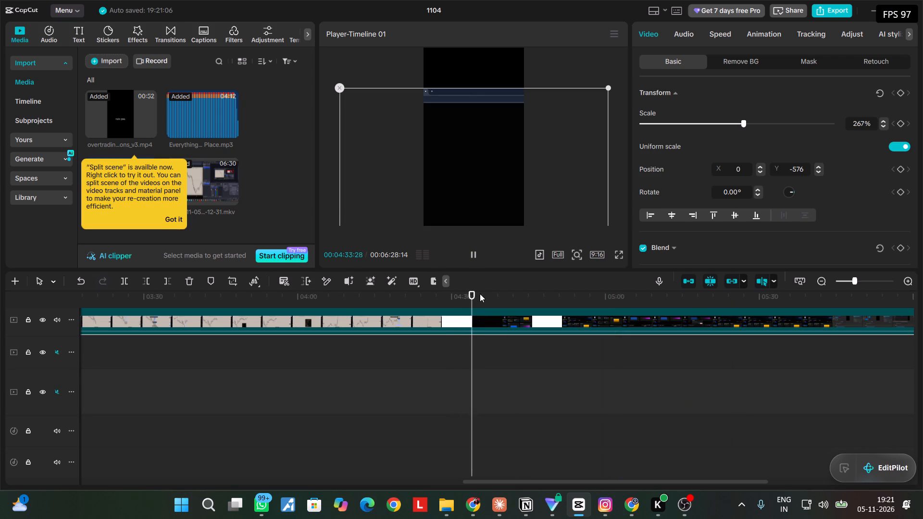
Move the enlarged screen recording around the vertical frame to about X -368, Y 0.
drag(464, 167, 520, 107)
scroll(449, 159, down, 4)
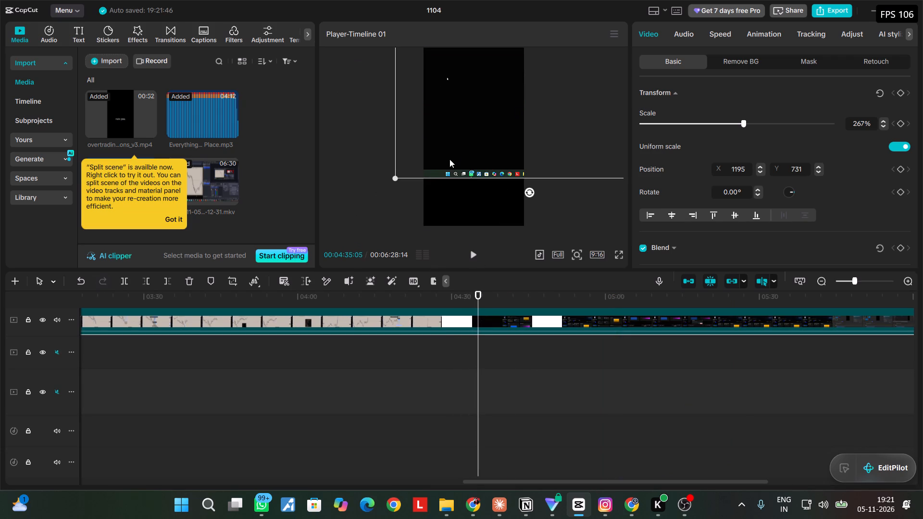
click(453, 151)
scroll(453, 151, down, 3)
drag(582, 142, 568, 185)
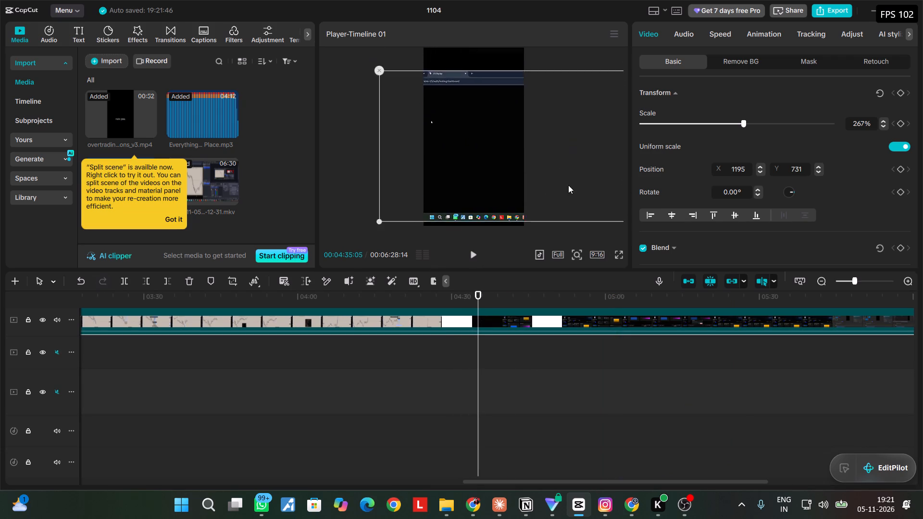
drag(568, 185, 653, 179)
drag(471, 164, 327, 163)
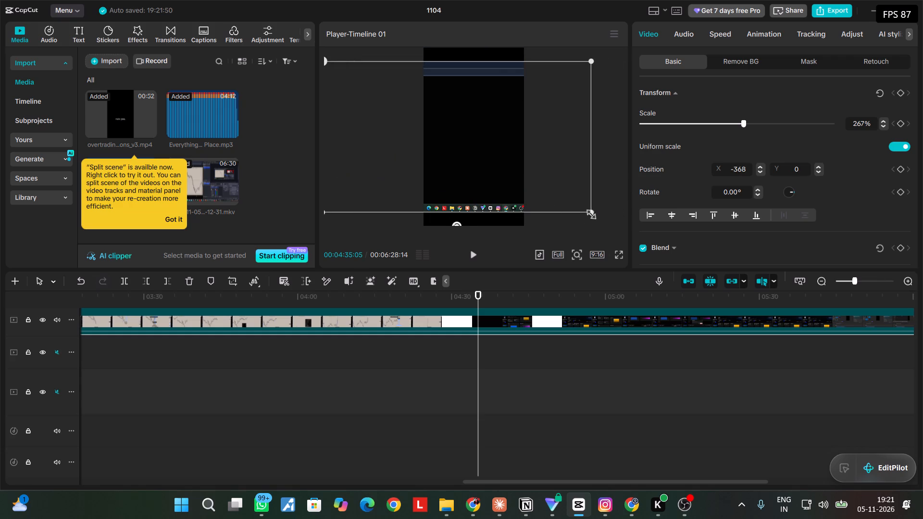
Reduce the screen recording to 100% and place it at X 0, Y -627 so it spans the vertical frame's width.
drag(588, 212, 474, 149)
drag(447, 132, 525, 166)
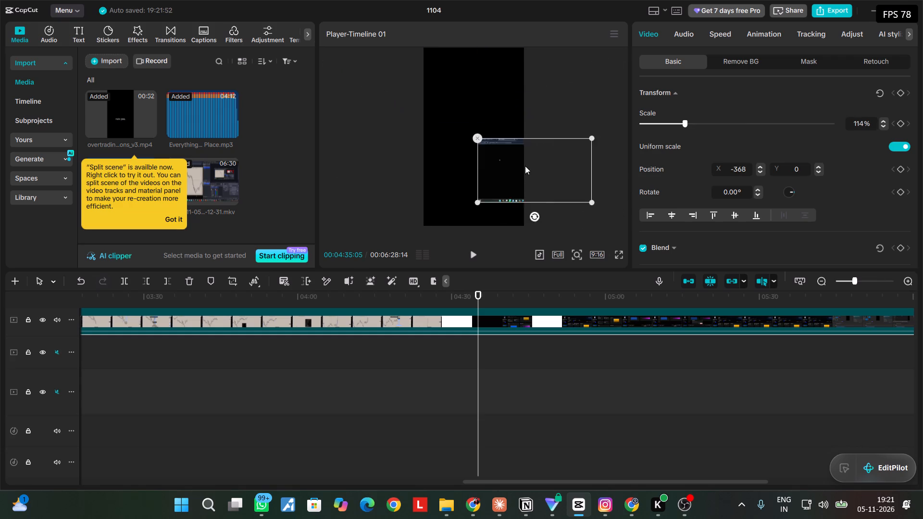
drag(525, 166, 480, 150)
drag(549, 186, 525, 173)
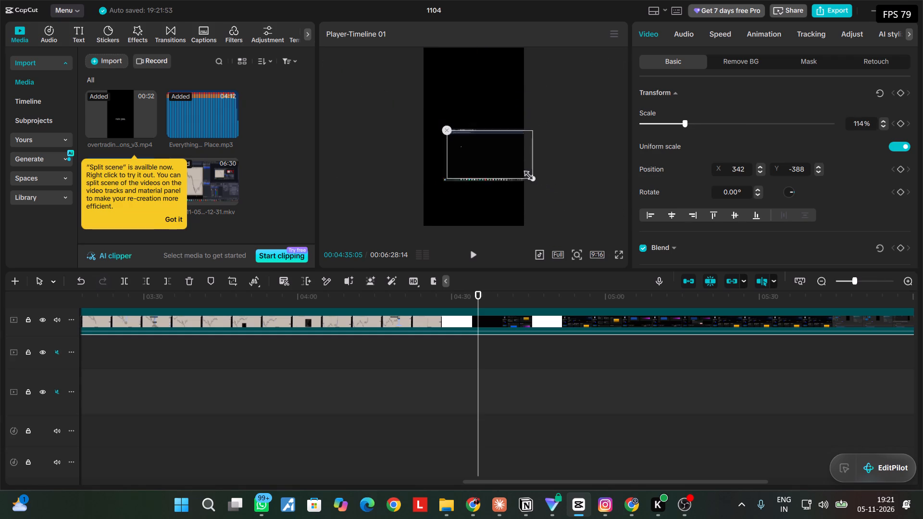
drag(525, 173, 541, 185)
drag(436, 185, 430, 240)
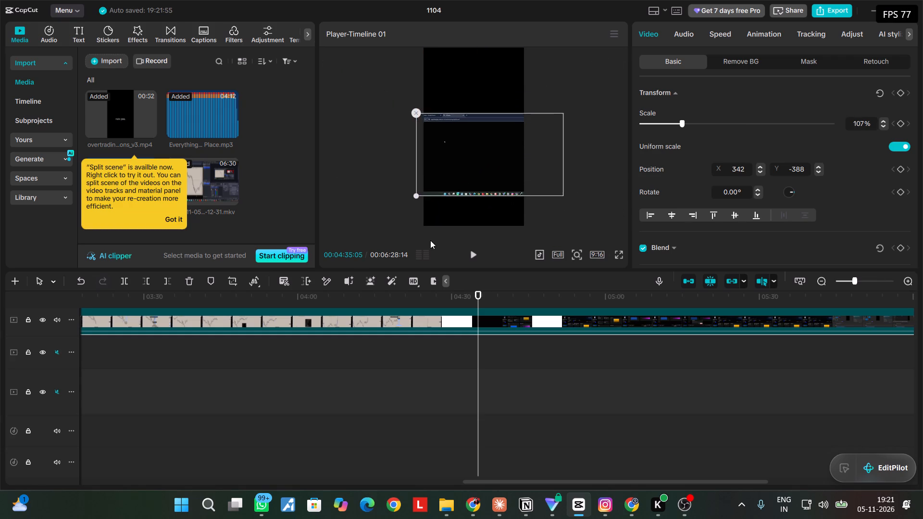
drag(430, 240, 449, 222)
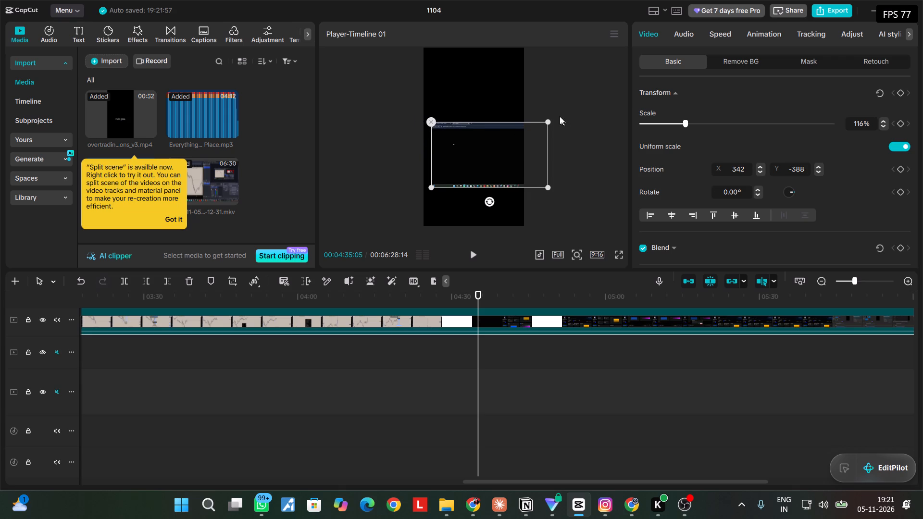
drag(551, 118, 498, 109)
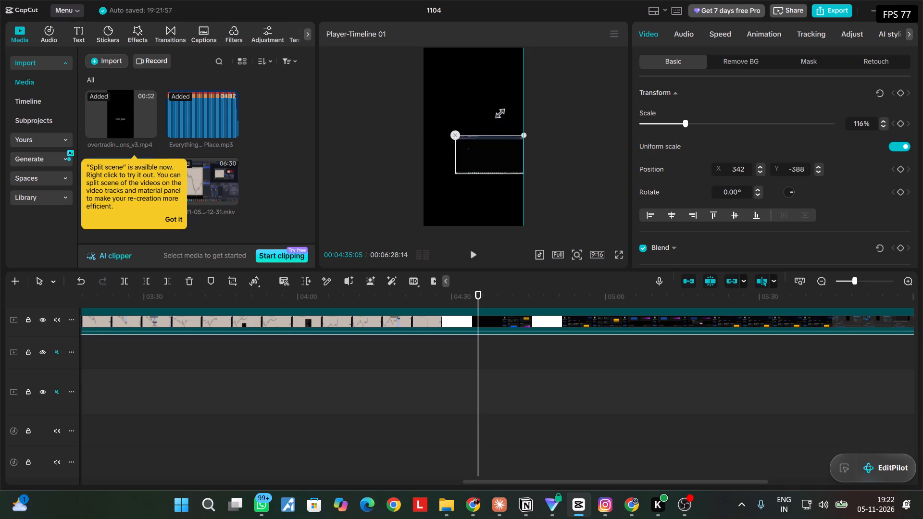
drag(498, 109, 498, 108)
drag(476, 148, 461, 160)
drag(504, 182, 511, 199)
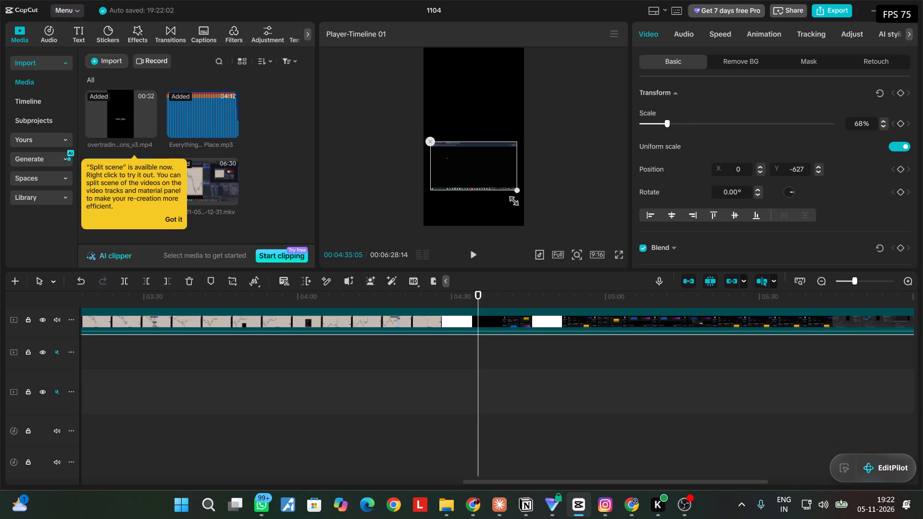
drag(511, 199, 514, 211)
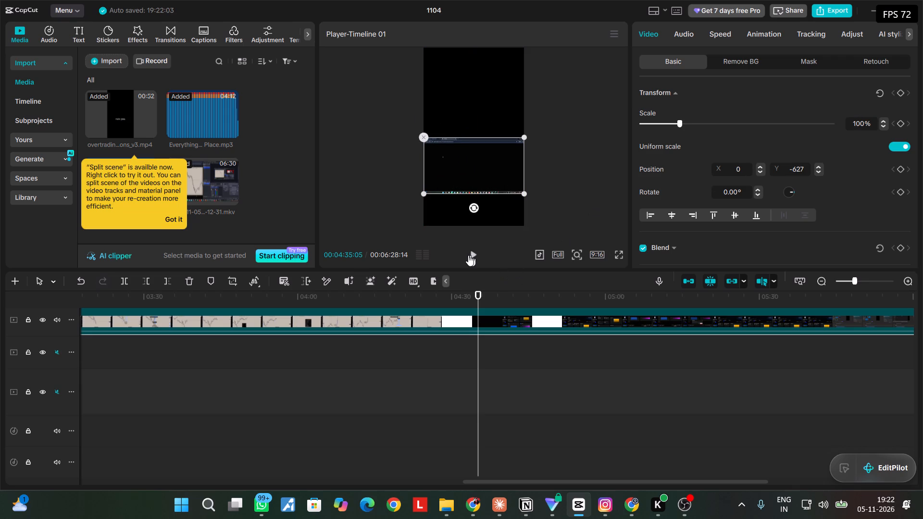
Play and scrub the rest of the recording from about 4:35 to its end to review the footage after the chart replay.
click(468, 255)
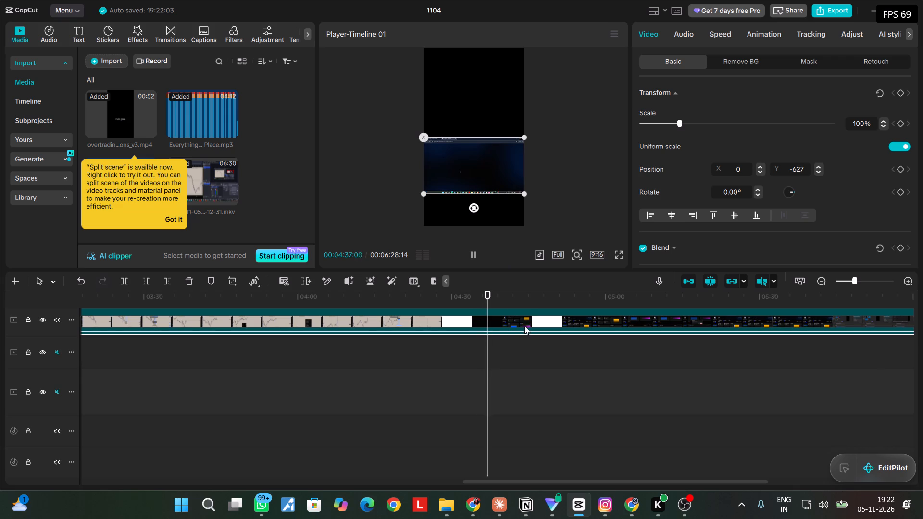
drag(498, 293, 561, 300)
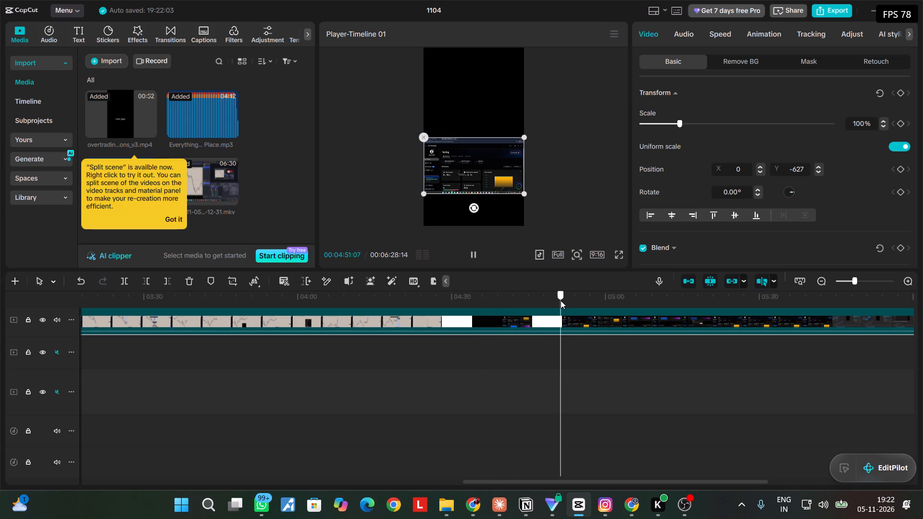
drag(561, 300, 679, 311)
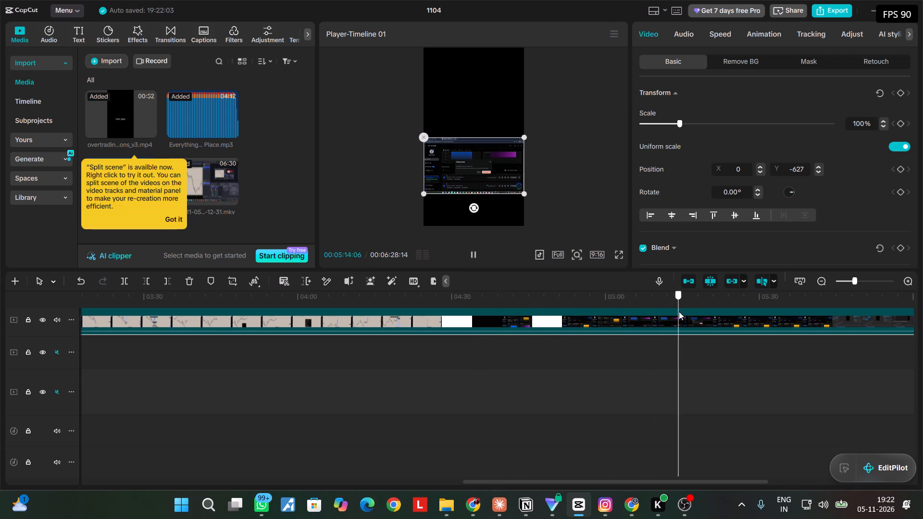
drag(679, 311, 902, 324)
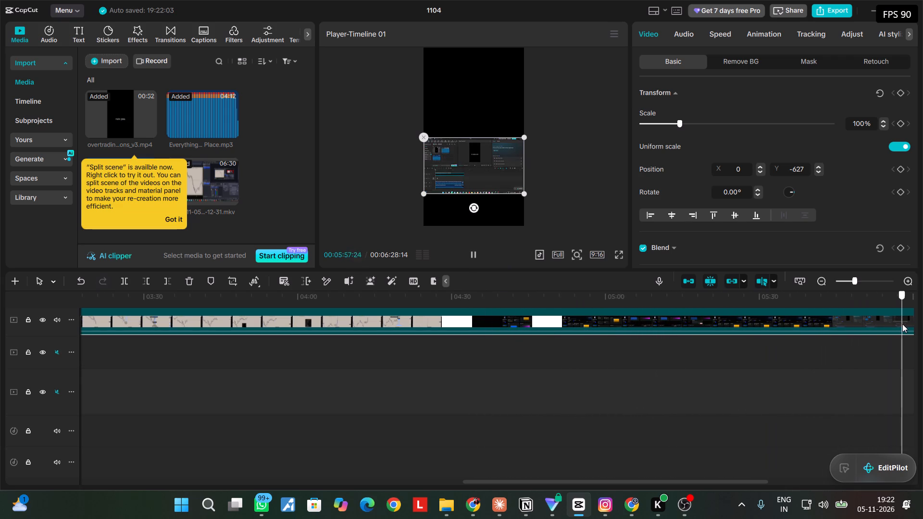
drag(902, 324, 531, 334)
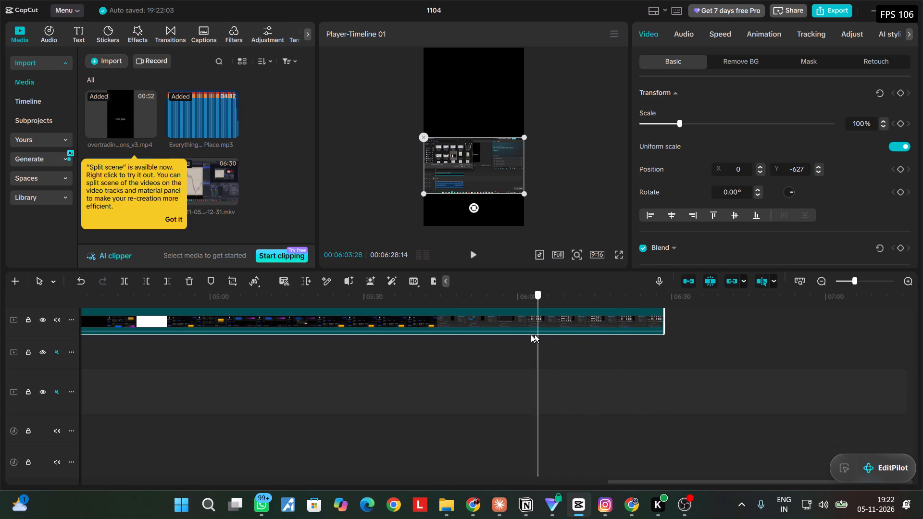
drag(531, 334, 657, 324)
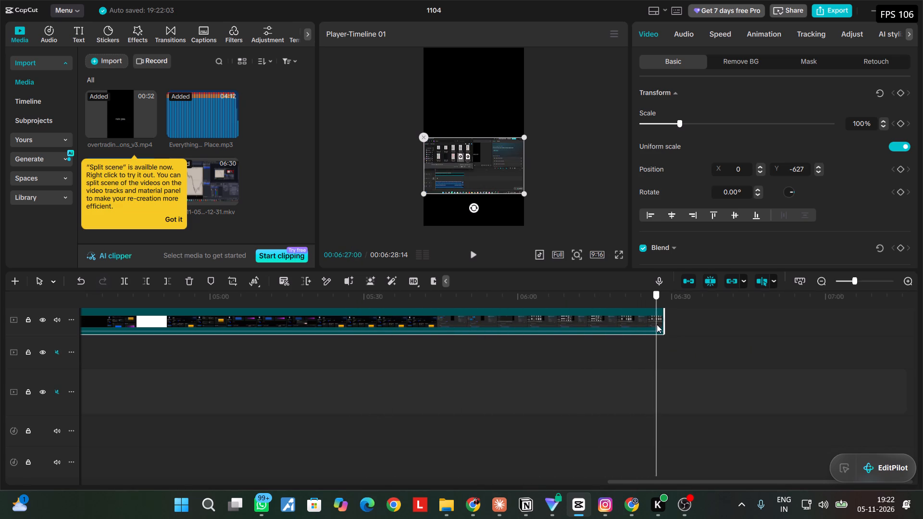
drag(657, 324, 301, 346)
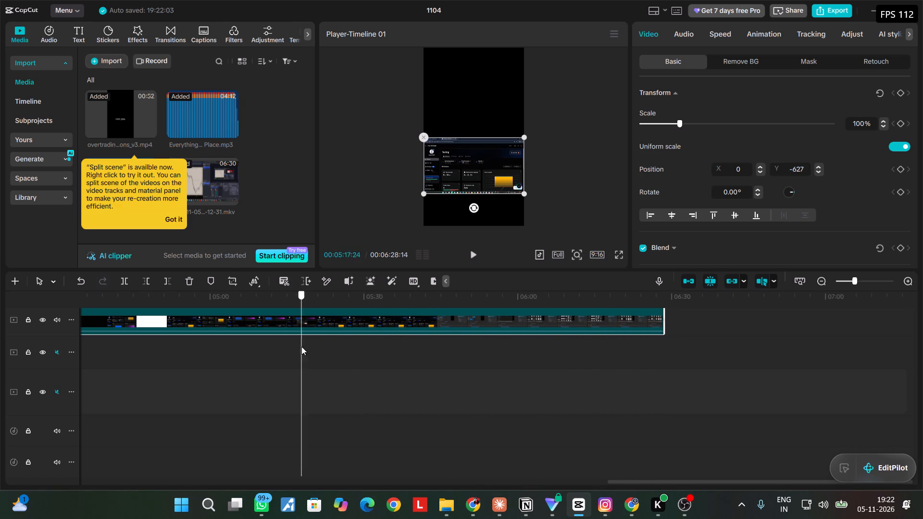
drag(301, 346, 669, 324)
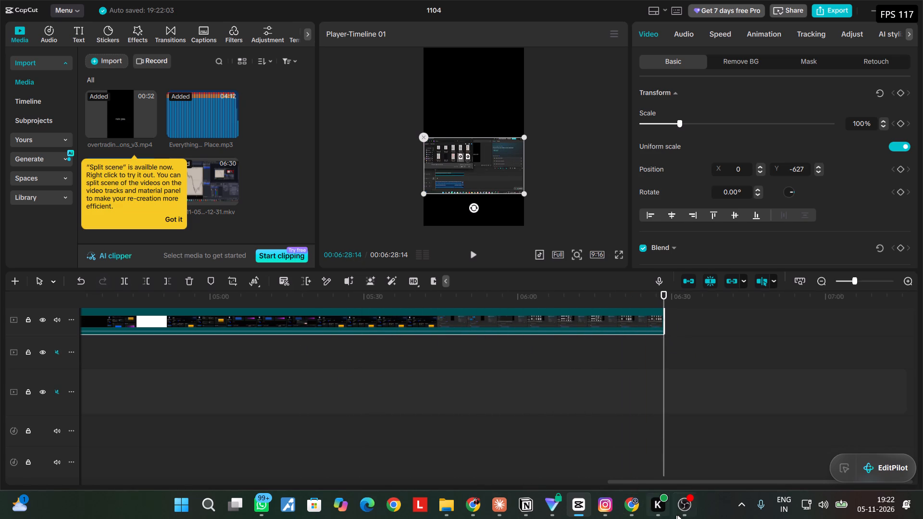
Switch to OBS, stop the ongoing recording and close OBS.
click(686, 512)
click(835, 356)
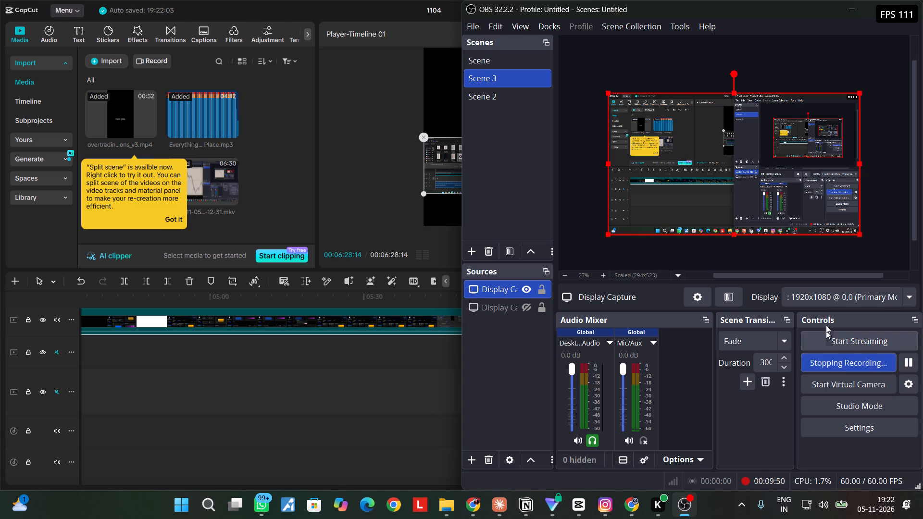
click(900, 15)
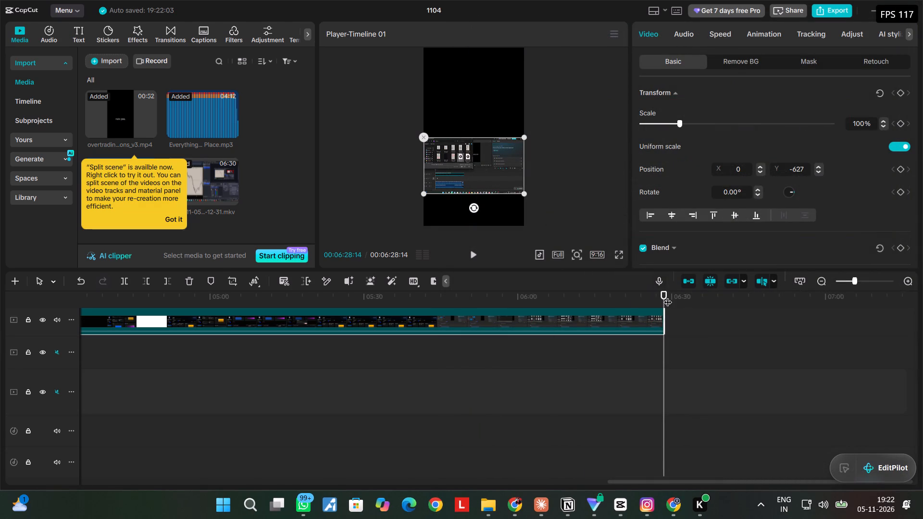
Split the screen recording at about 4:31, on the white screen that follows the chart-replay footage.
drag(668, 296, 164, 327)
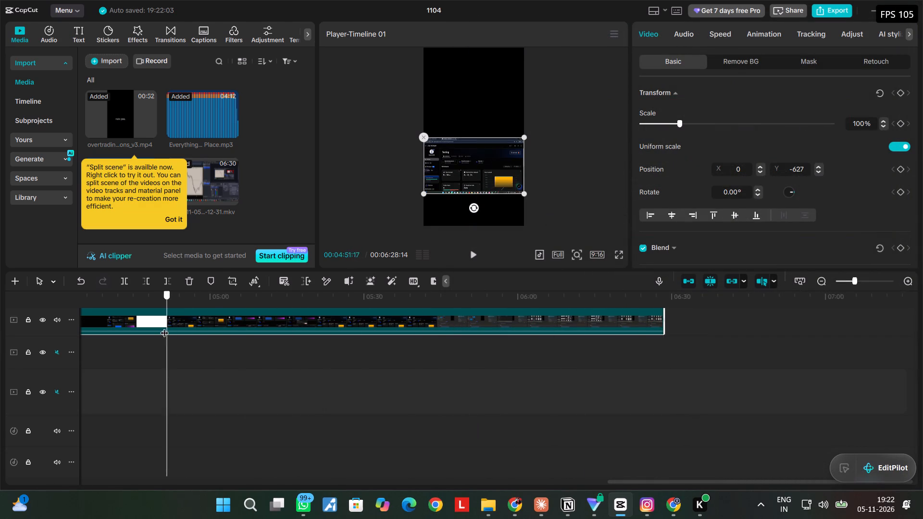
drag(164, 327, 219, 333)
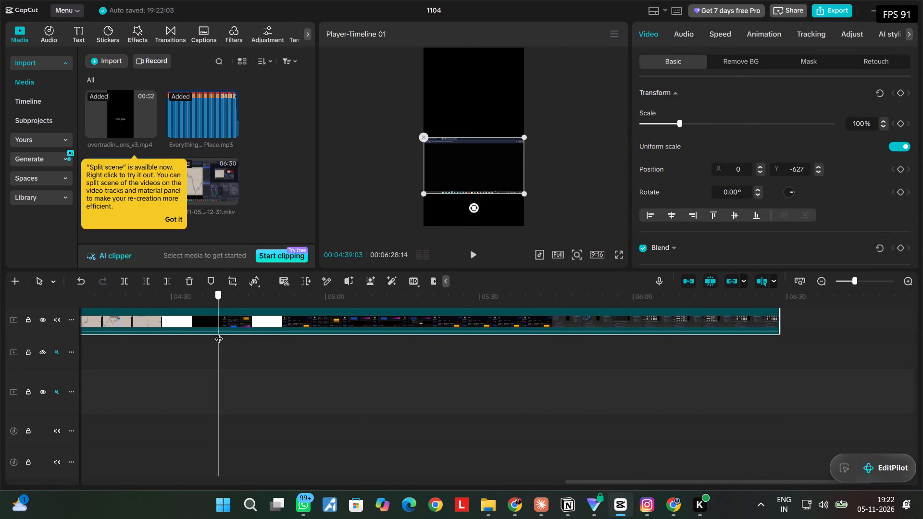
drag(219, 333, 161, 331)
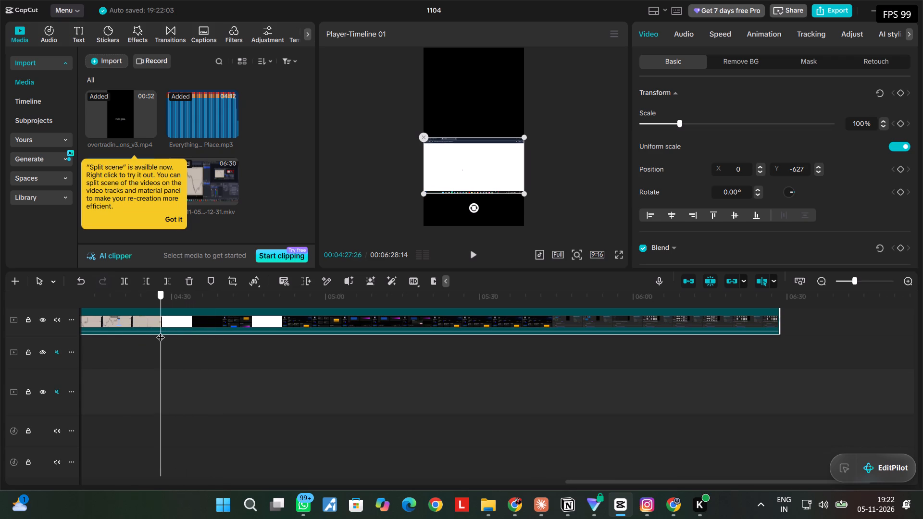
drag(161, 331, 162, 332)
key(ctrl+b)
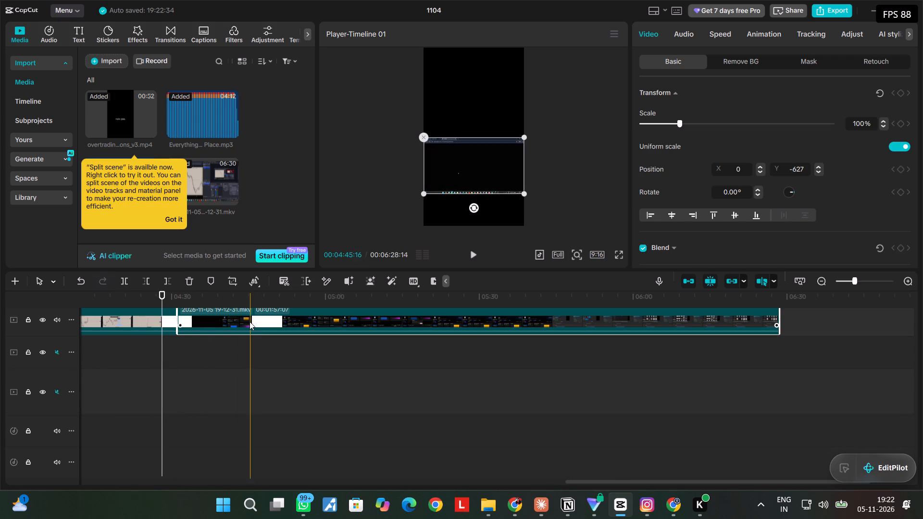
Delete the unrelated ending of the screen recording, after the split at about 4:31.
key(Delete)
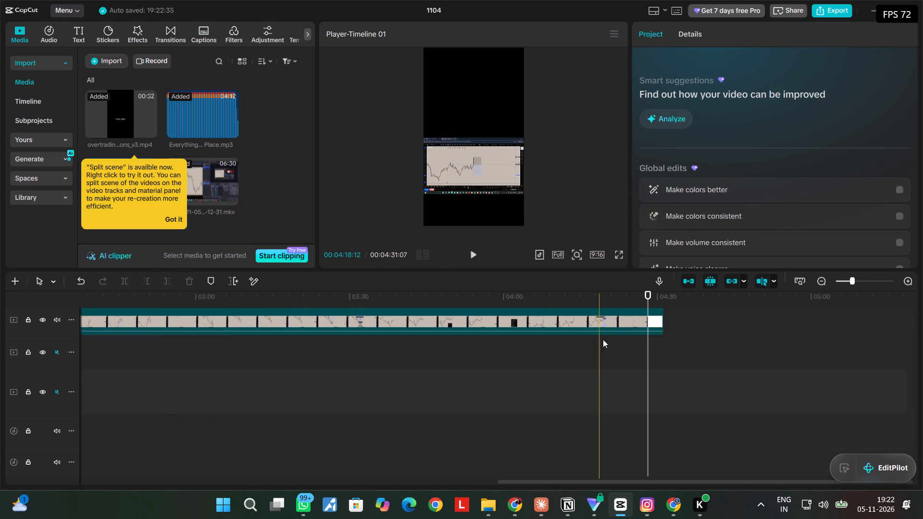
At about 4:04 of the remaining recording, enlarge the clip to 473% and position it at X -510, Y -705.
click(658, 319)
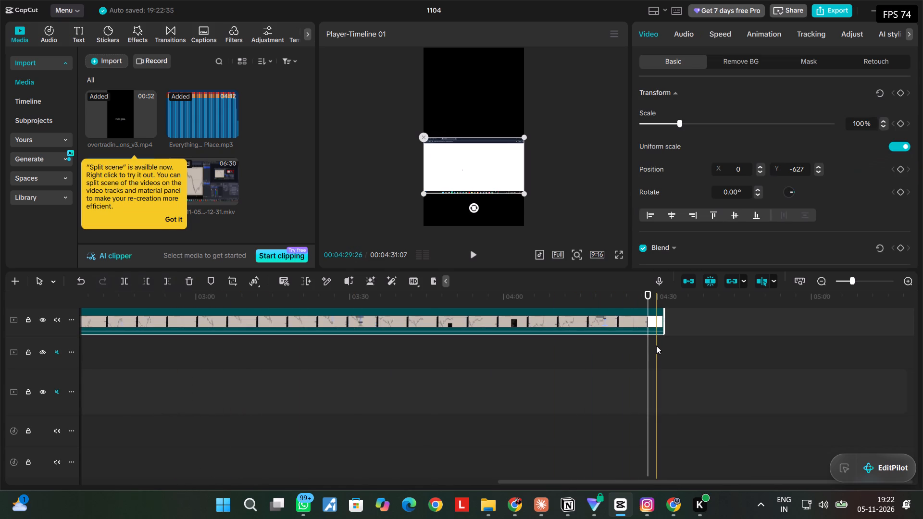
drag(645, 348, 586, 349)
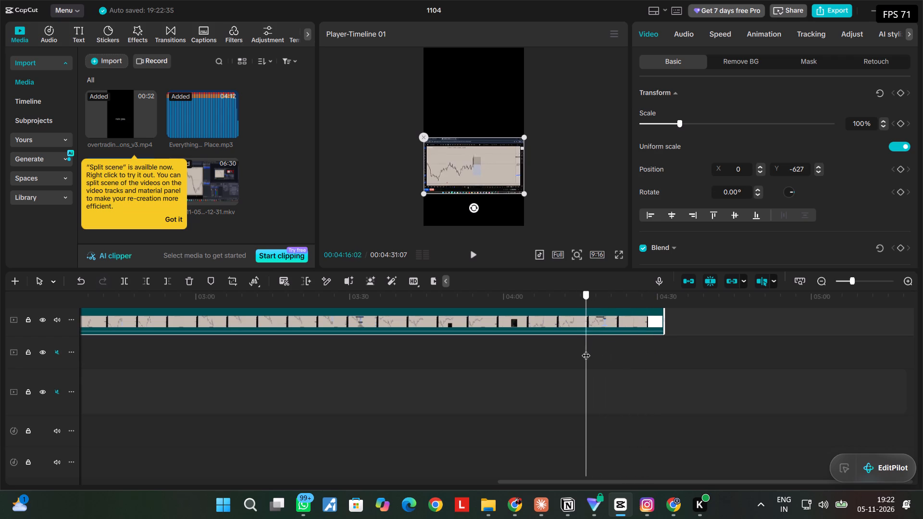
drag(586, 349, 517, 362)
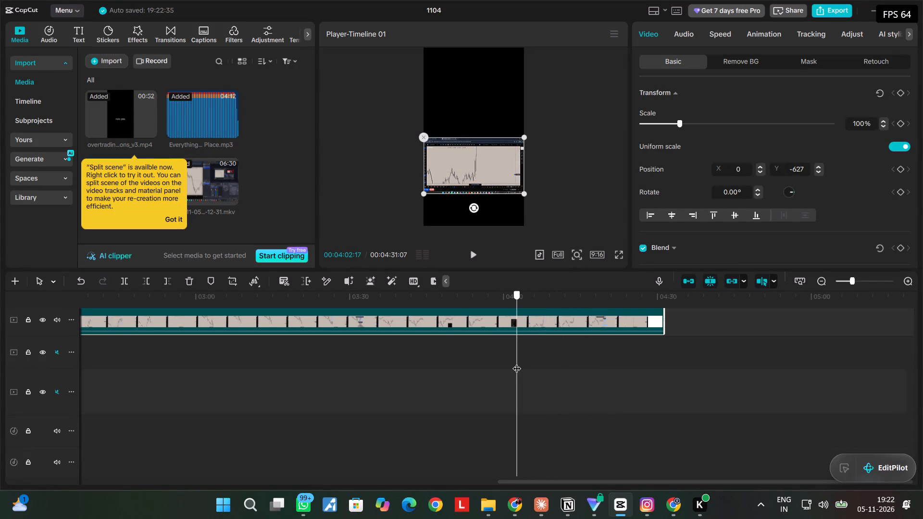
drag(517, 362, 524, 364)
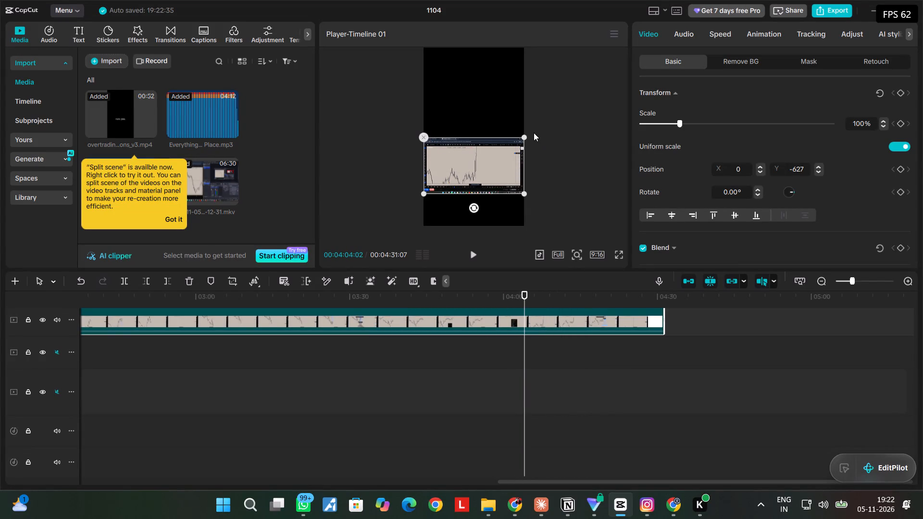
drag(522, 137, 518, 16)
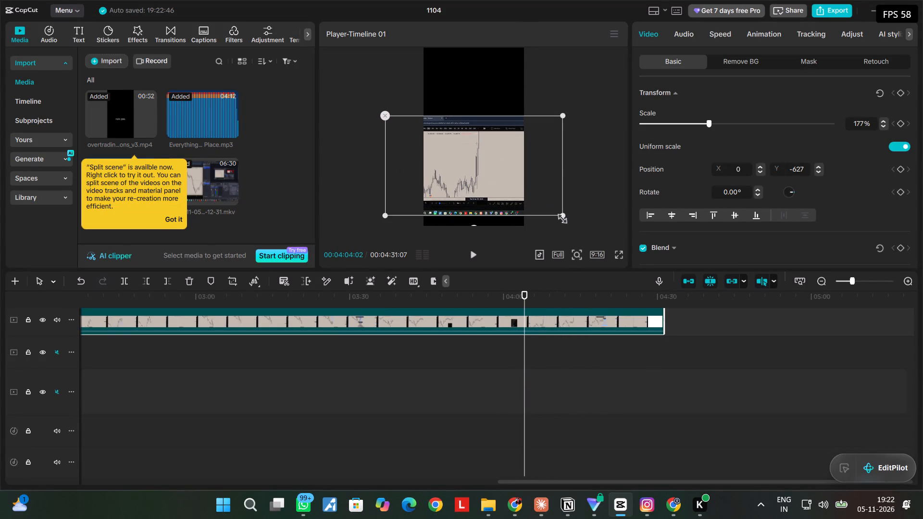
drag(560, 217, 595, 367)
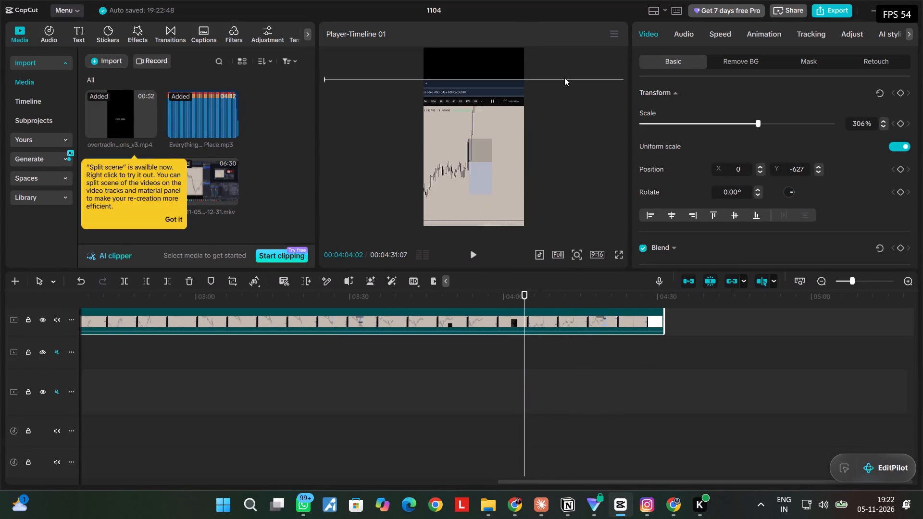
drag(554, 128, 531, 148)
drag(607, 99, 606, 0)
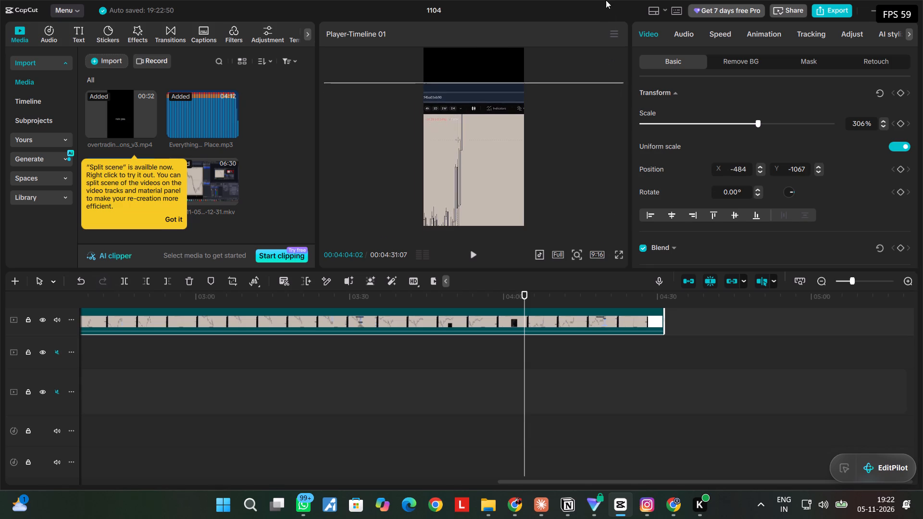
drag(606, 0, 605, 0)
drag(493, 185, 424, 178)
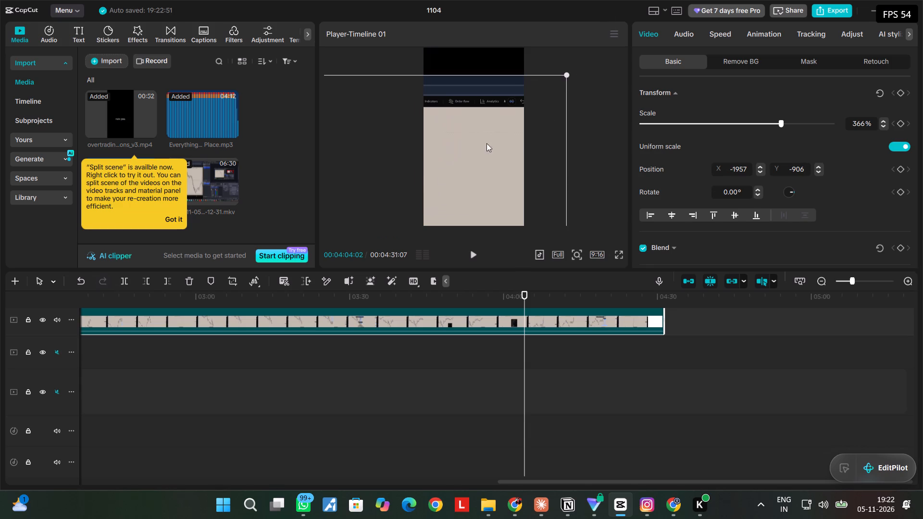
drag(561, 76, 568, 84)
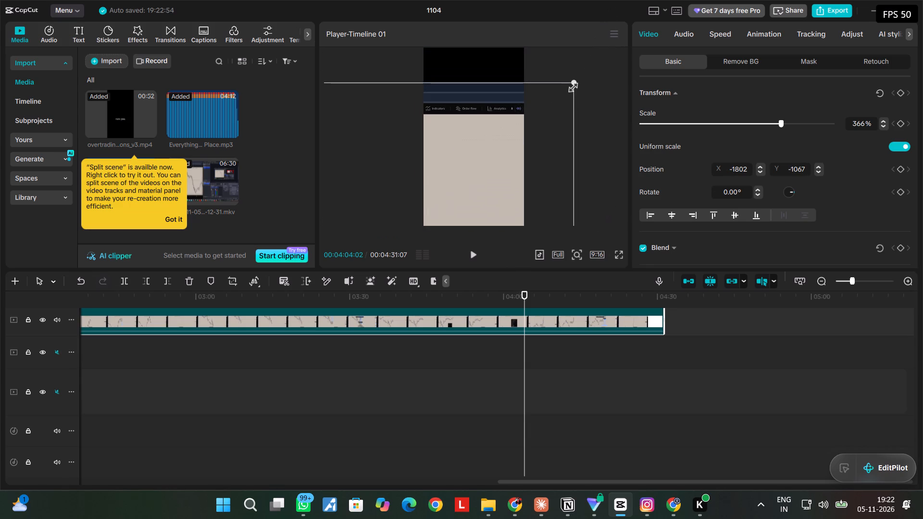
drag(571, 84, 624, 0)
drag(490, 166, 542, 108)
drag(473, 138, 491, 175)
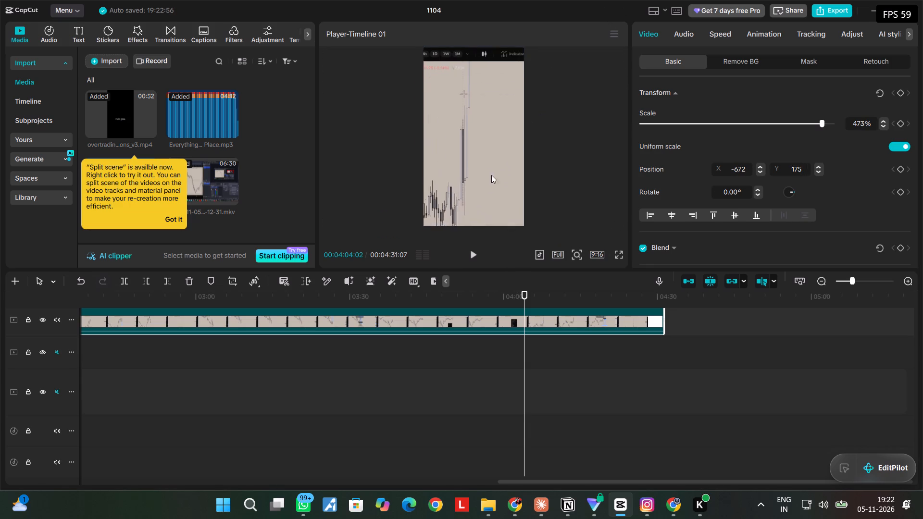
drag(491, 175, 481, 179)
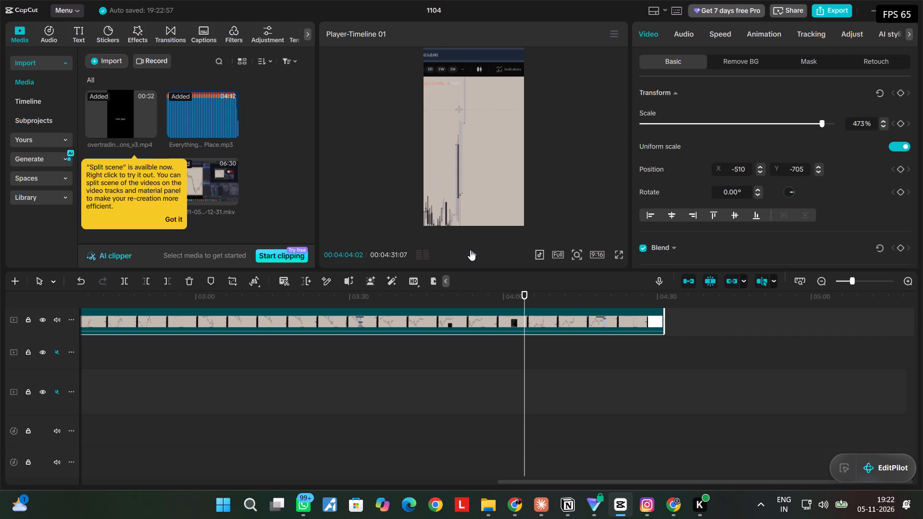
Play on to about 4:10, where the trade box appears, and enlarge the recording to 500% at X -588, Y -175.
click(470, 250)
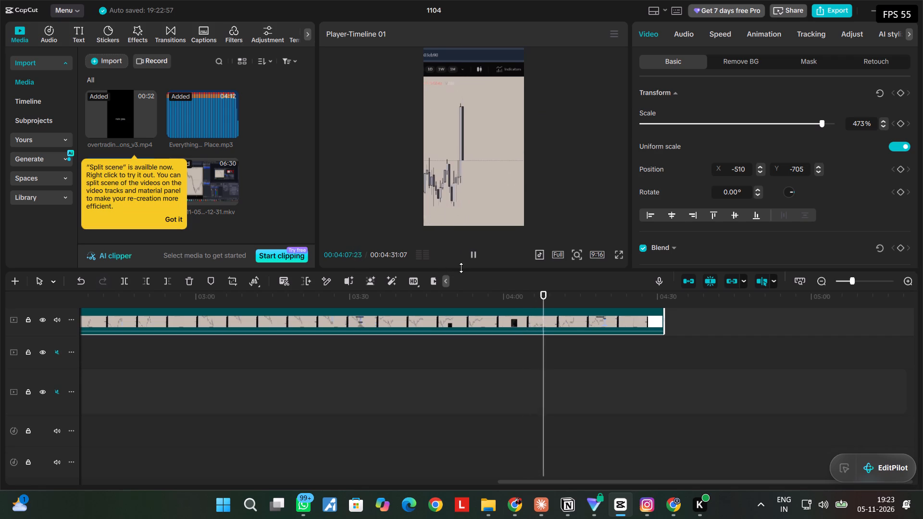
double_click(476, 251)
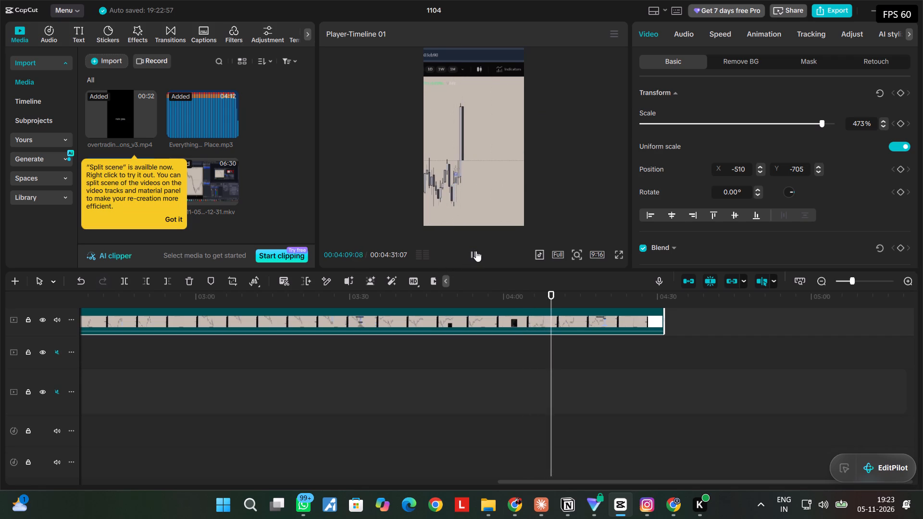
click(501, 62)
drag(495, 96, 476, 126)
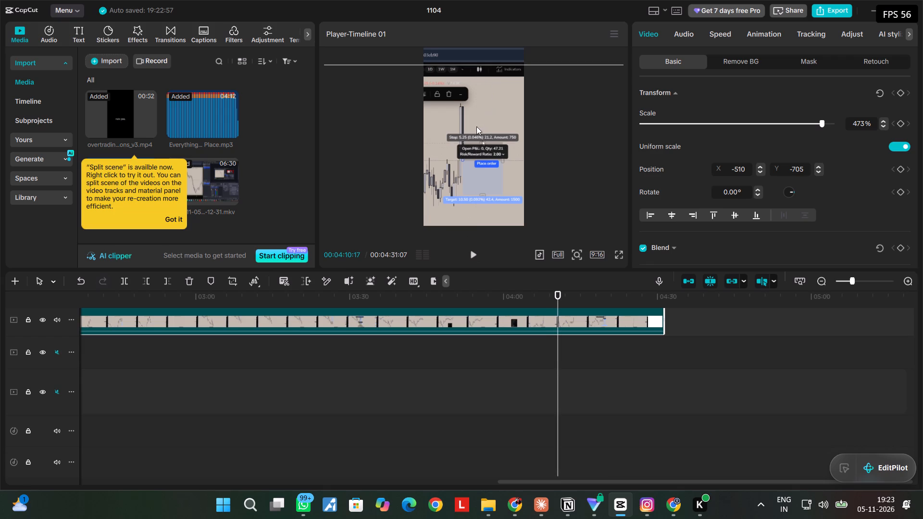
drag(476, 126, 474, 131)
drag(548, 97, 454, 107)
drag(574, 78, 635, 0)
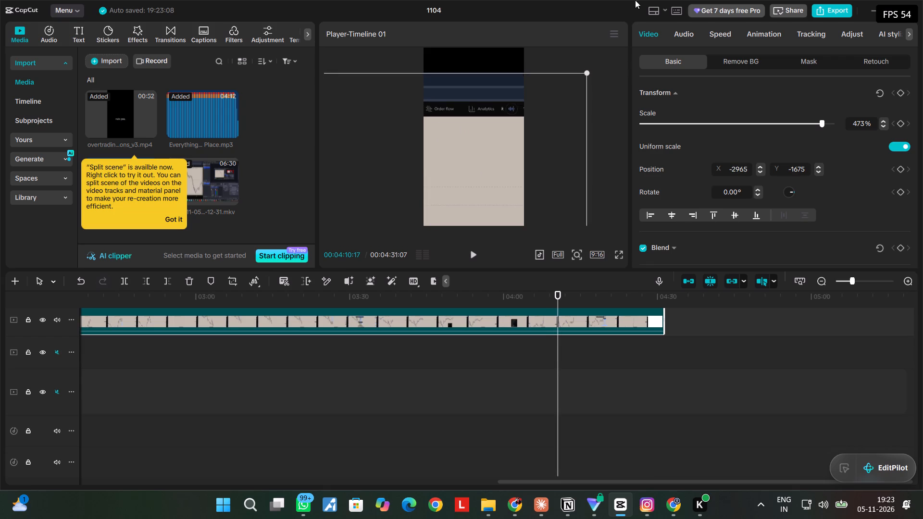
drag(635, 0, 640, 0)
drag(468, 162, 536, 69)
drag(466, 120, 509, 145)
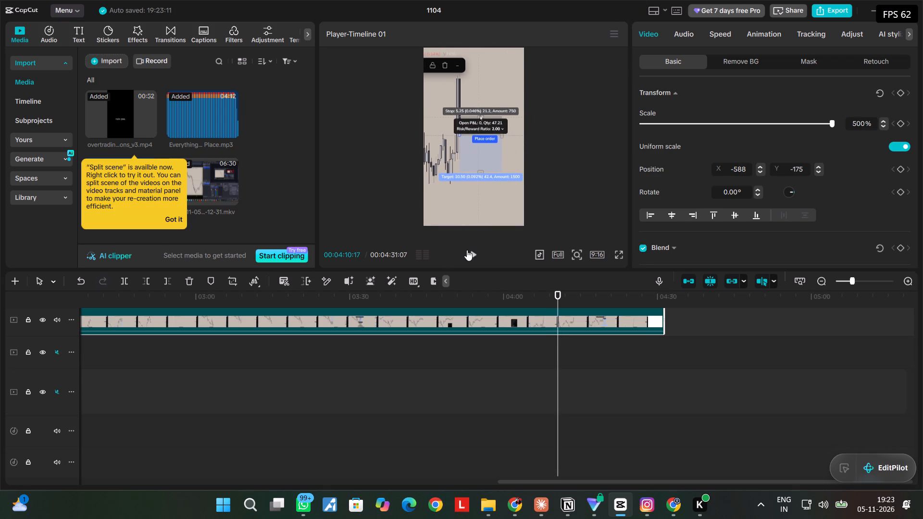
Play on to about 4:16 and reposition the recording at X 0, Y -110 around the trade box.
click(465, 254)
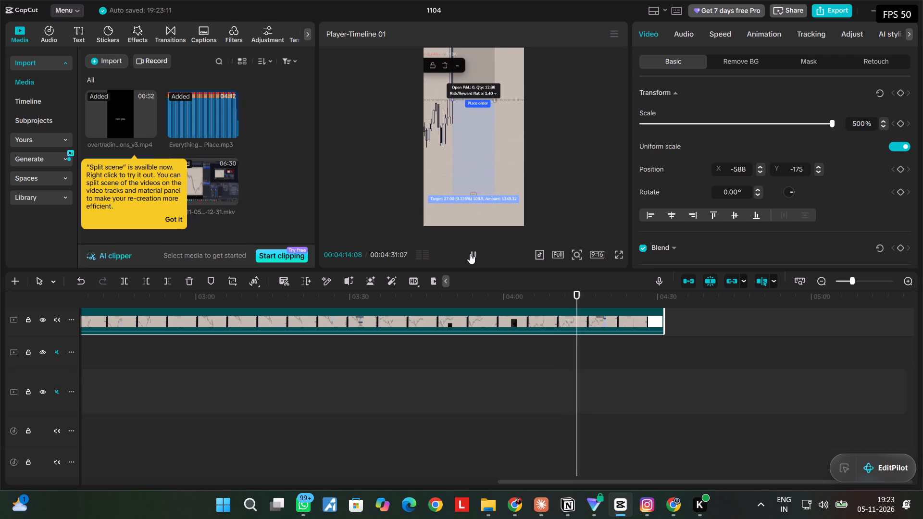
double_click(470, 253)
click(470, 247)
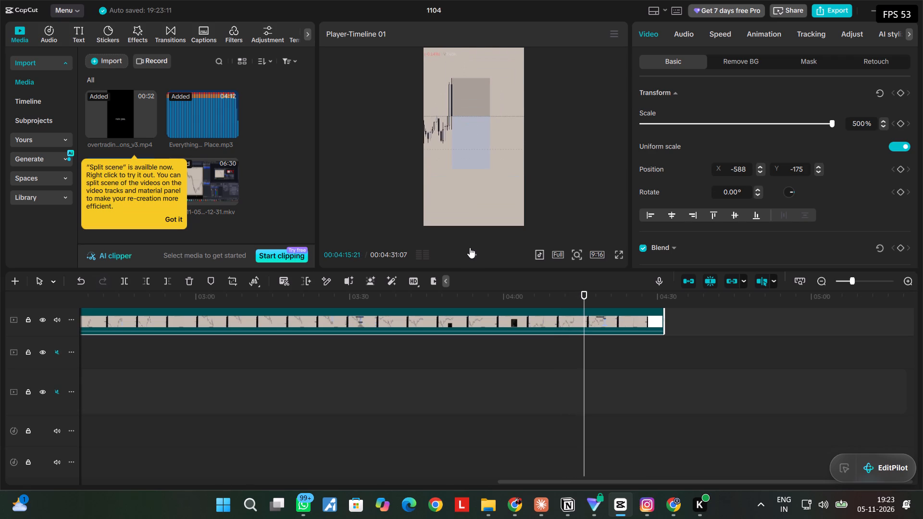
click(471, 248)
click(471, 248)
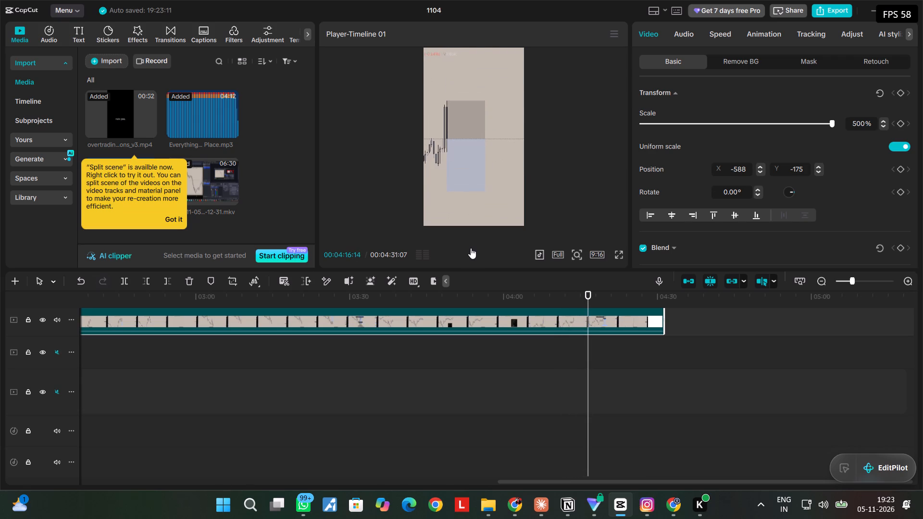
double_click(471, 248)
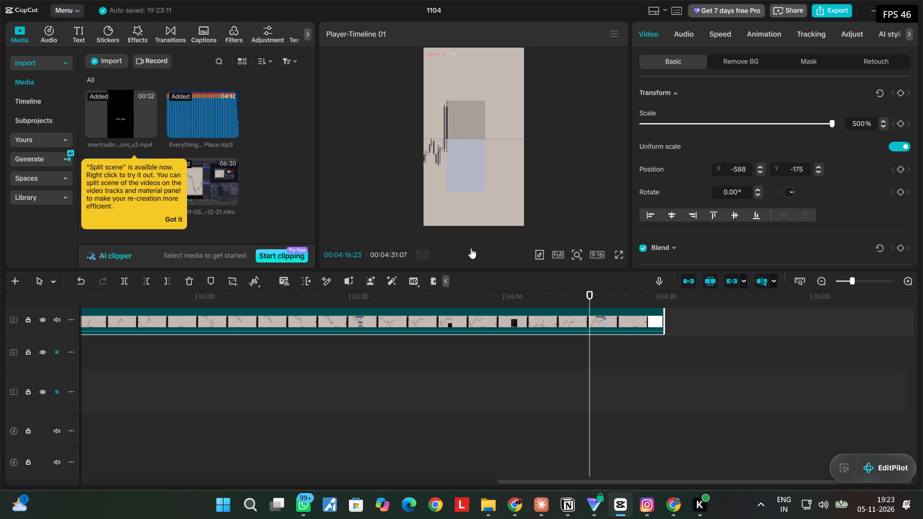
click(463, 196)
click(433, 225)
drag(434, 174, 457, 173)
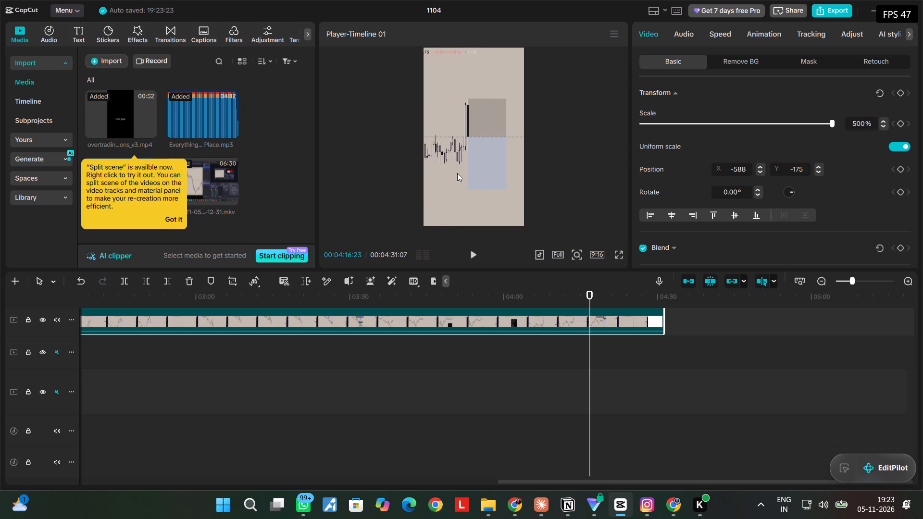
drag(457, 173, 439, 172)
click(482, 161)
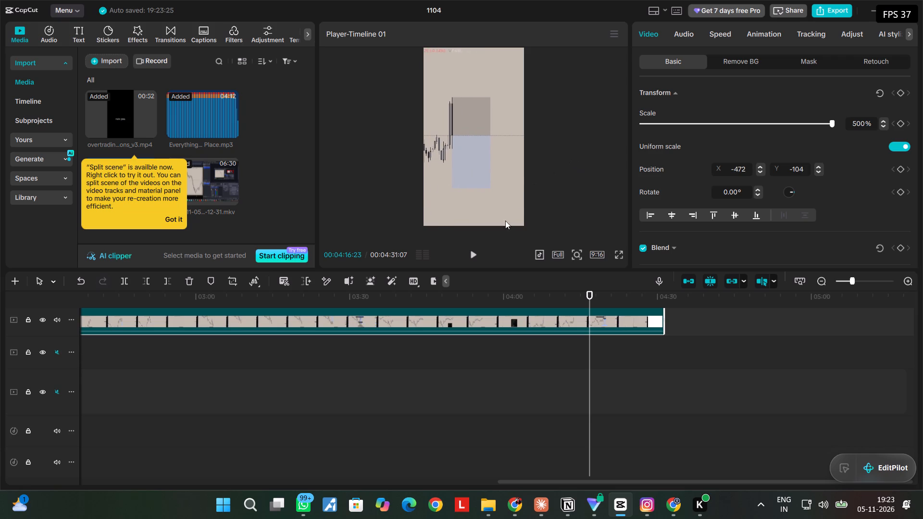
drag(469, 190, 486, 190)
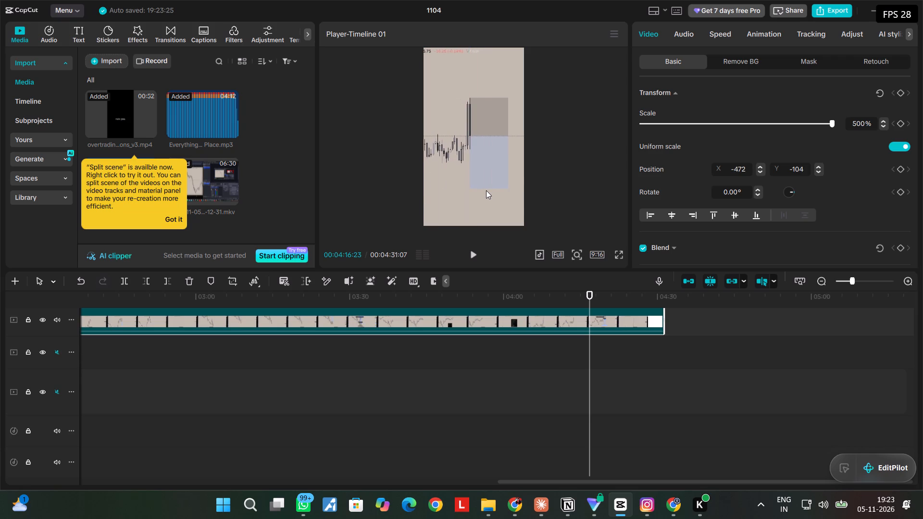
drag(486, 190, 492, 190)
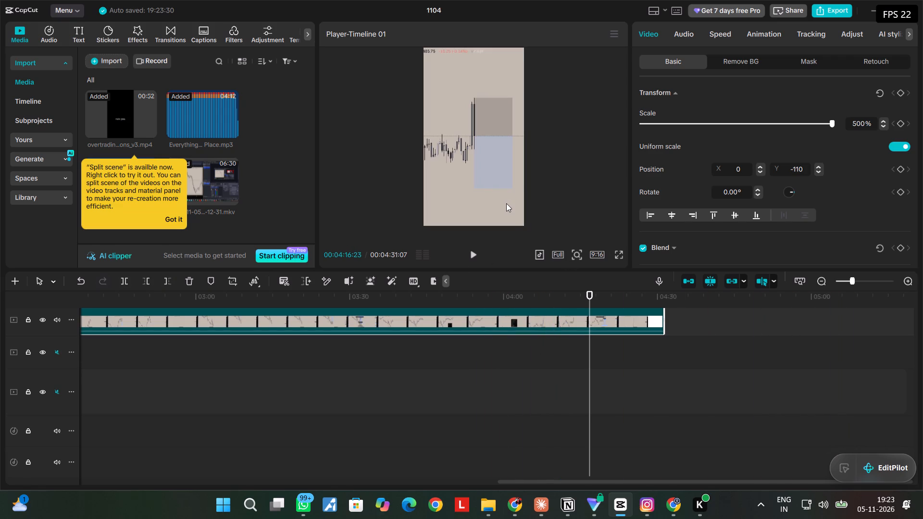
Split the recording at about 4:16 and again at about 4:18 to isolate the price move at the trade box.
key(ctrl+b)
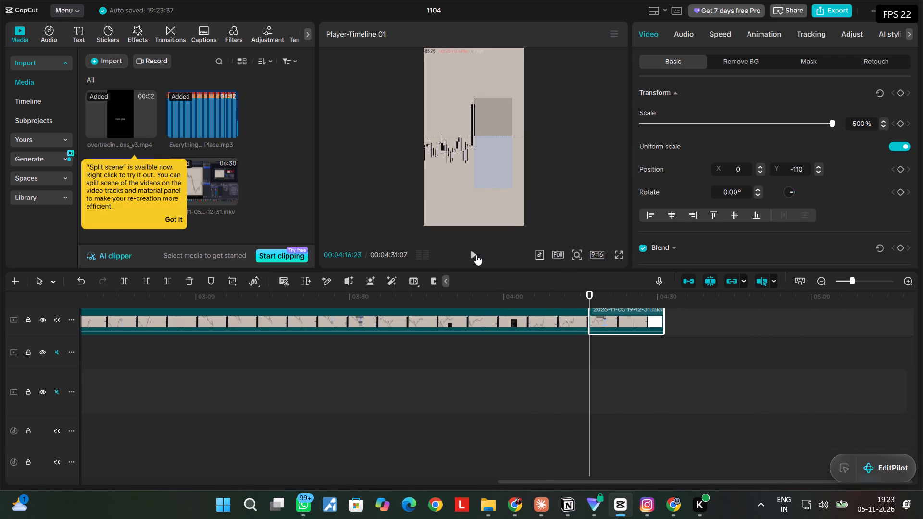
click(476, 255)
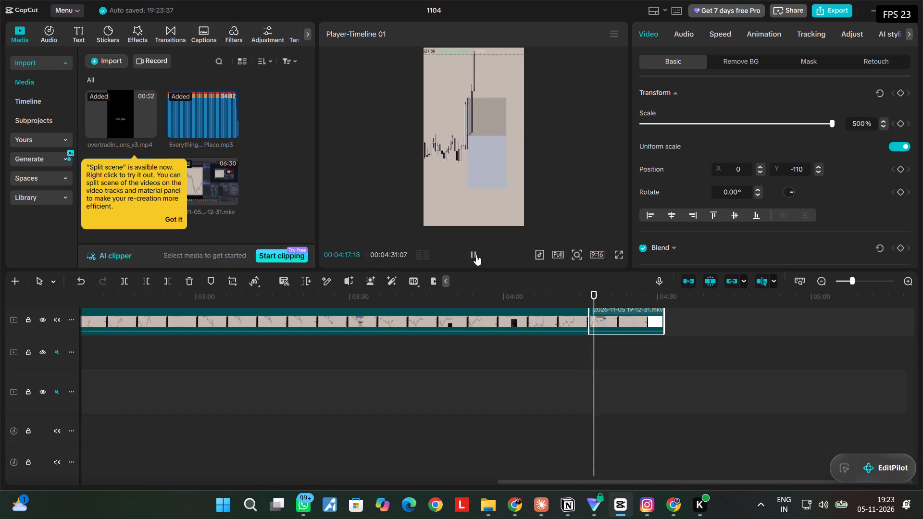
click(476, 255)
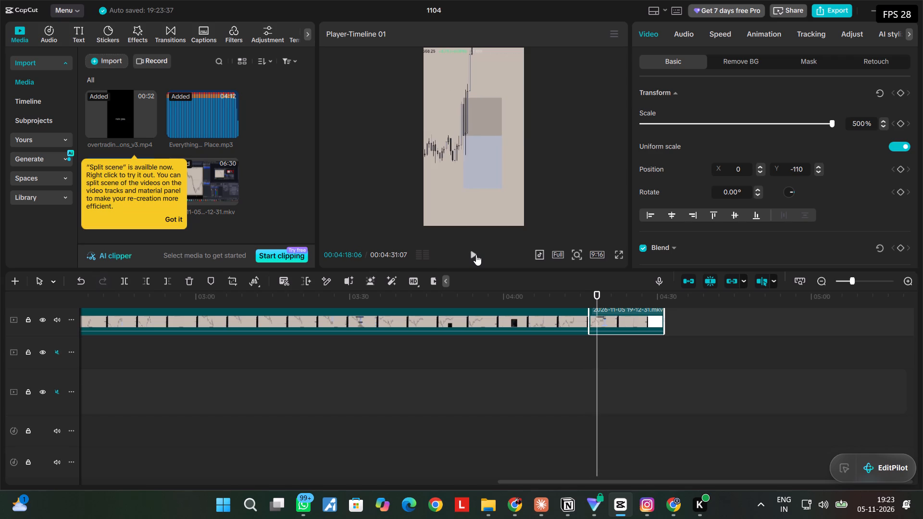
key(ctrl+b)
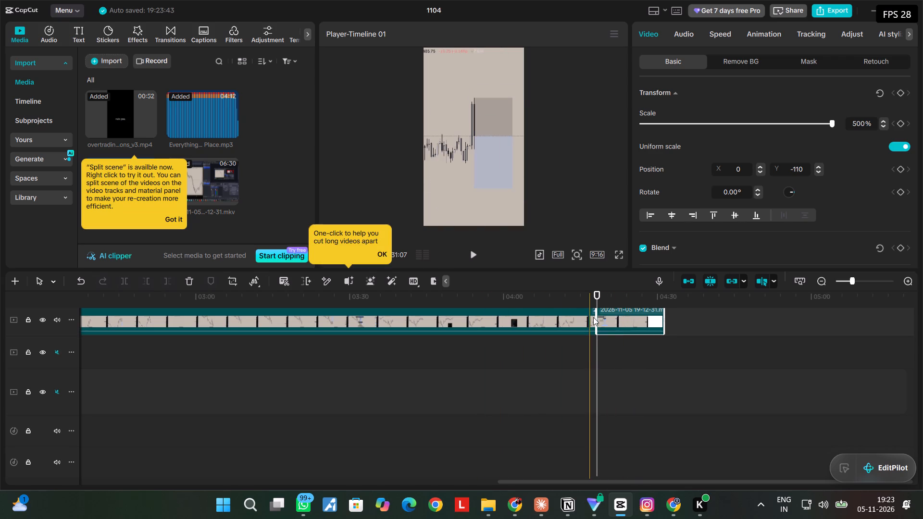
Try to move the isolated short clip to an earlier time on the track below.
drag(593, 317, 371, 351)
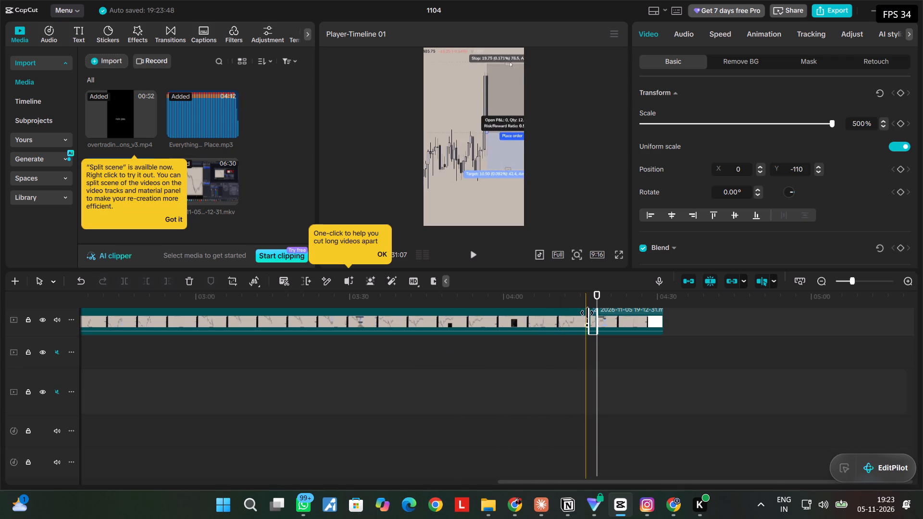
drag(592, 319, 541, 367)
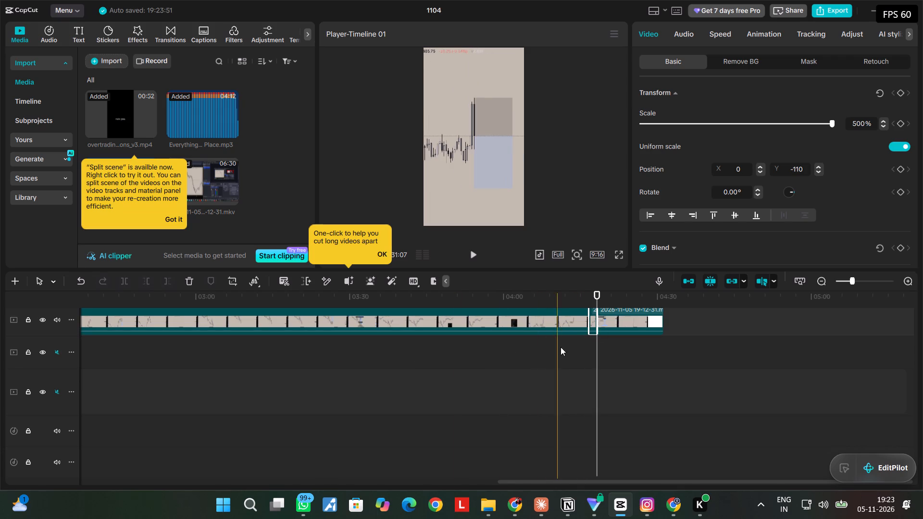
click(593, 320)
Delete the recording segments after and before the isolated short clip.
click(615, 312)
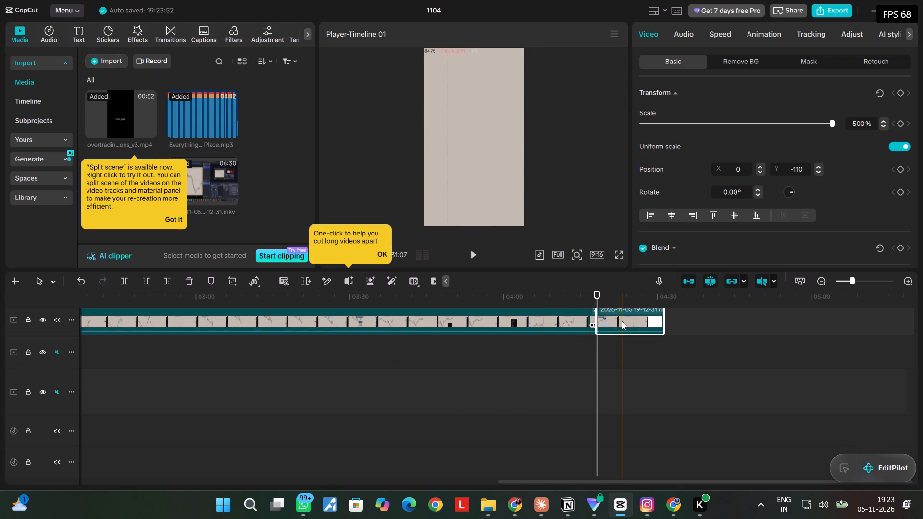
key(Delete)
click(534, 330)
key(Delete)
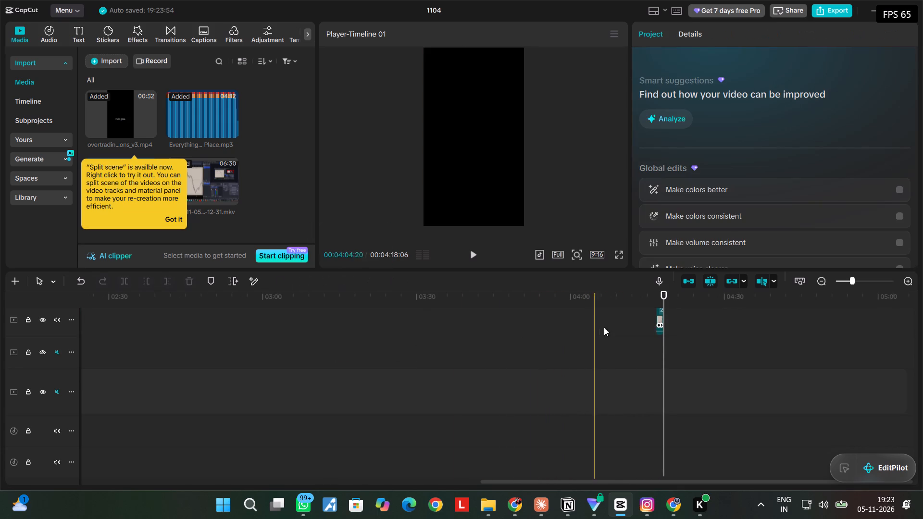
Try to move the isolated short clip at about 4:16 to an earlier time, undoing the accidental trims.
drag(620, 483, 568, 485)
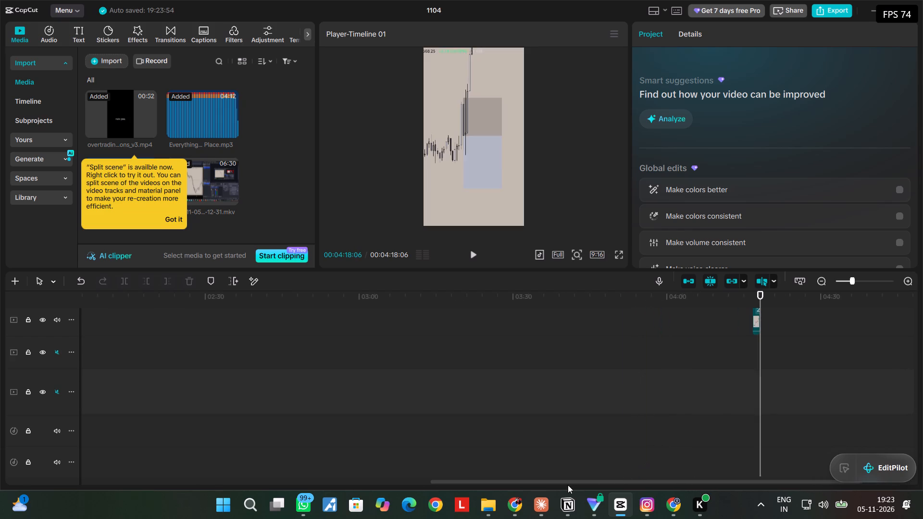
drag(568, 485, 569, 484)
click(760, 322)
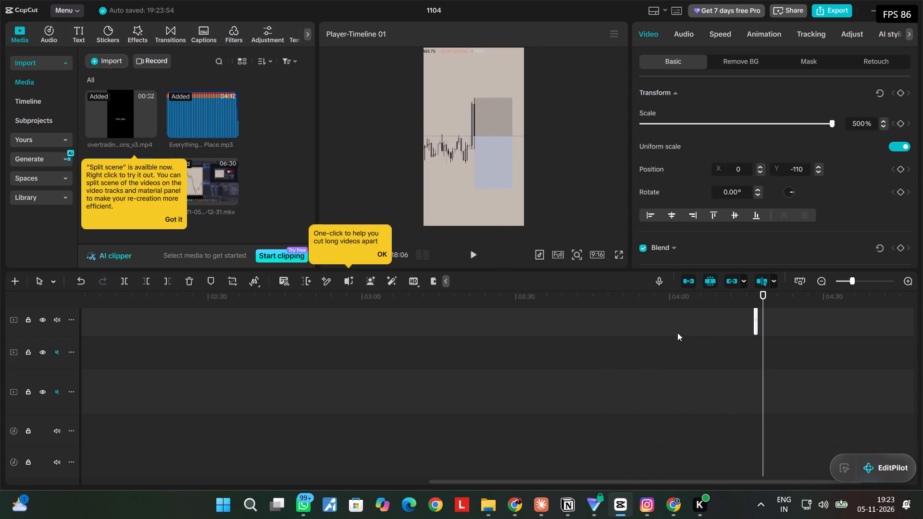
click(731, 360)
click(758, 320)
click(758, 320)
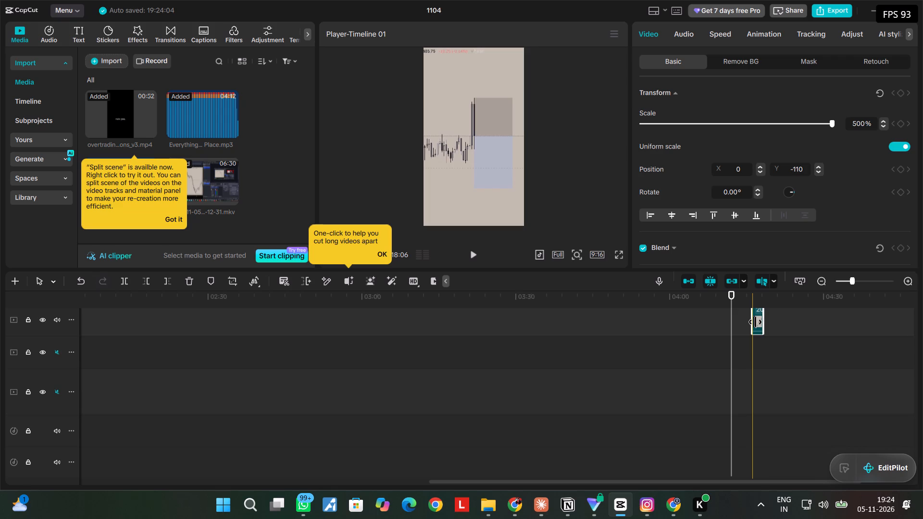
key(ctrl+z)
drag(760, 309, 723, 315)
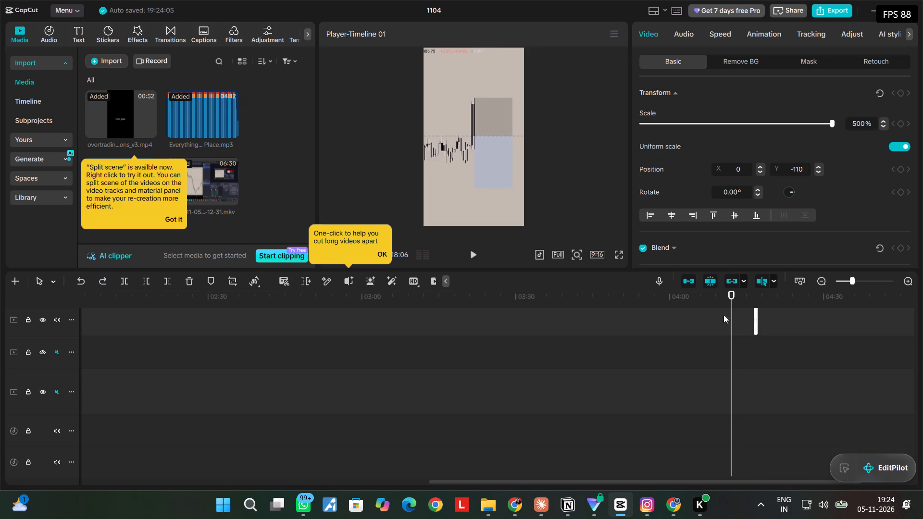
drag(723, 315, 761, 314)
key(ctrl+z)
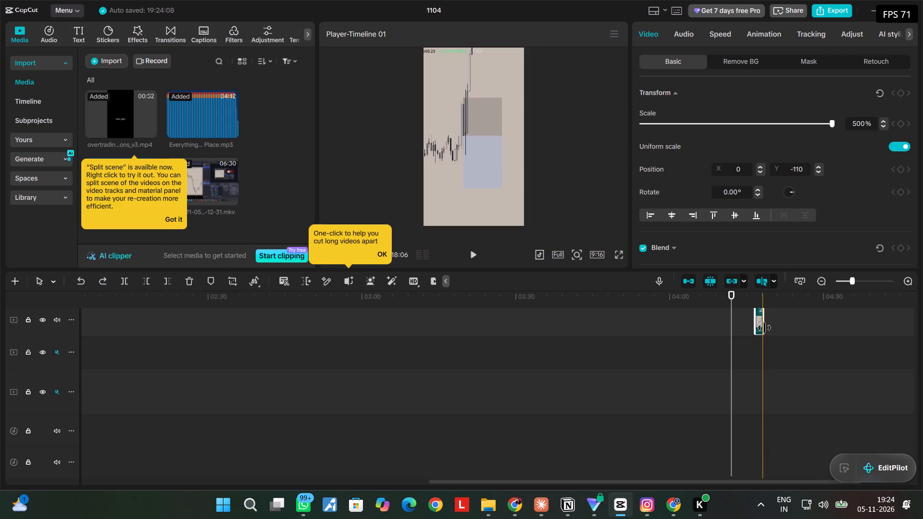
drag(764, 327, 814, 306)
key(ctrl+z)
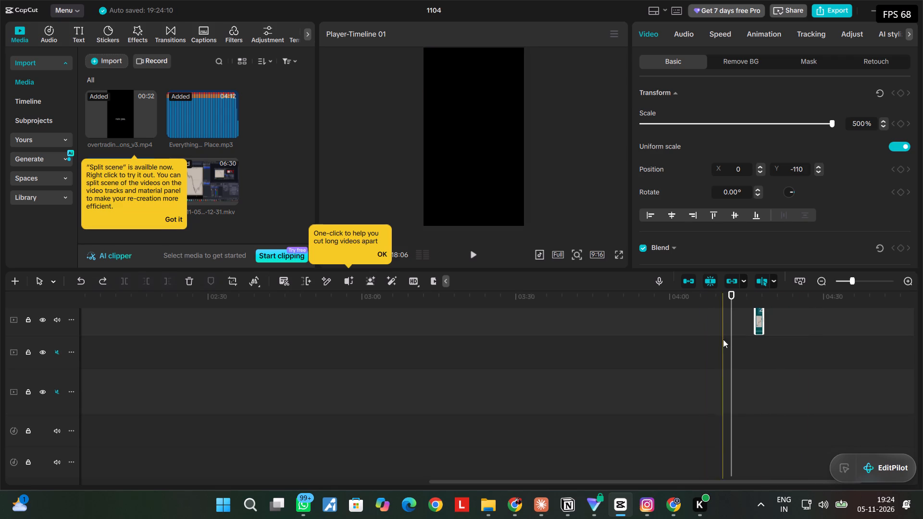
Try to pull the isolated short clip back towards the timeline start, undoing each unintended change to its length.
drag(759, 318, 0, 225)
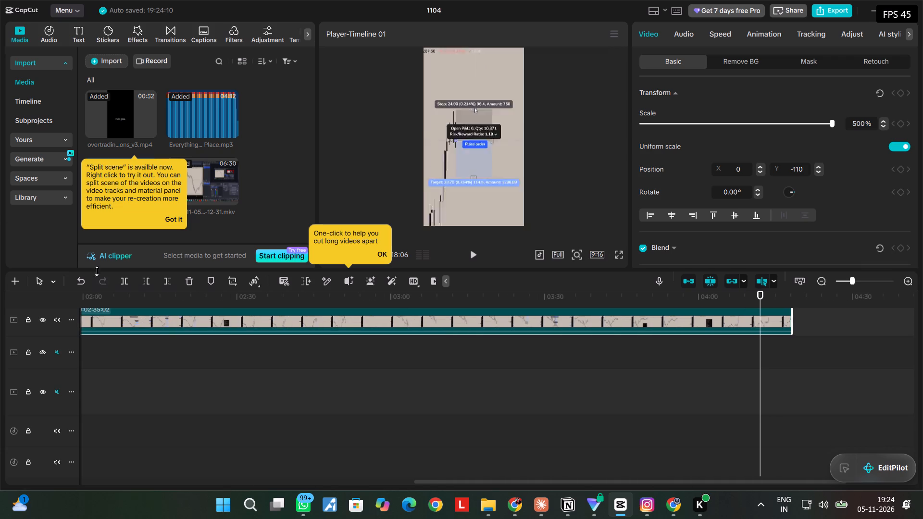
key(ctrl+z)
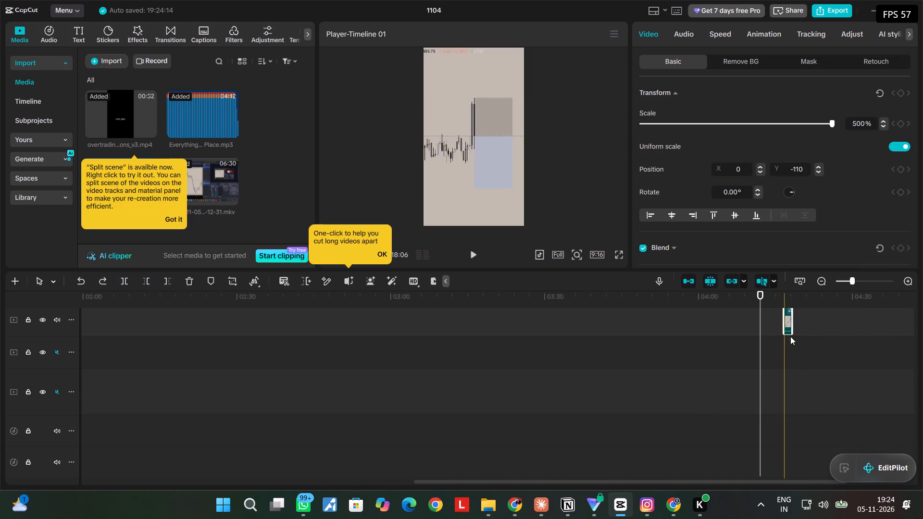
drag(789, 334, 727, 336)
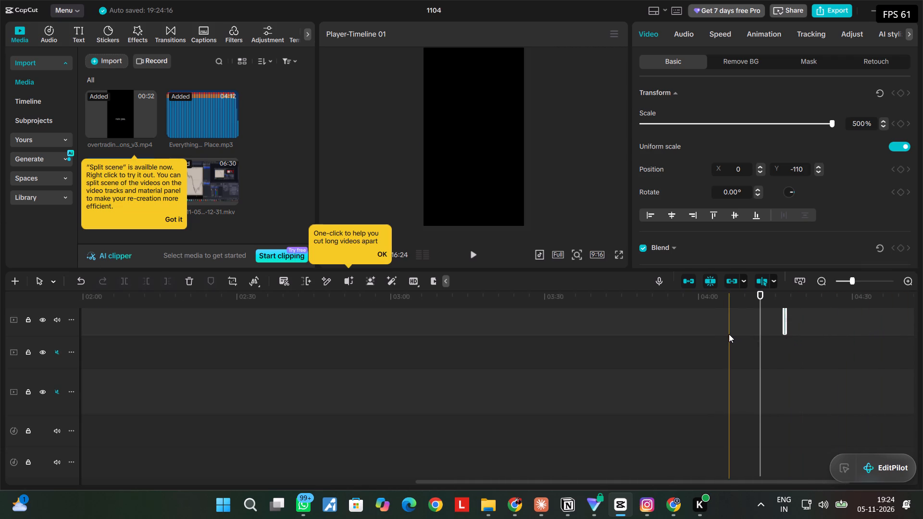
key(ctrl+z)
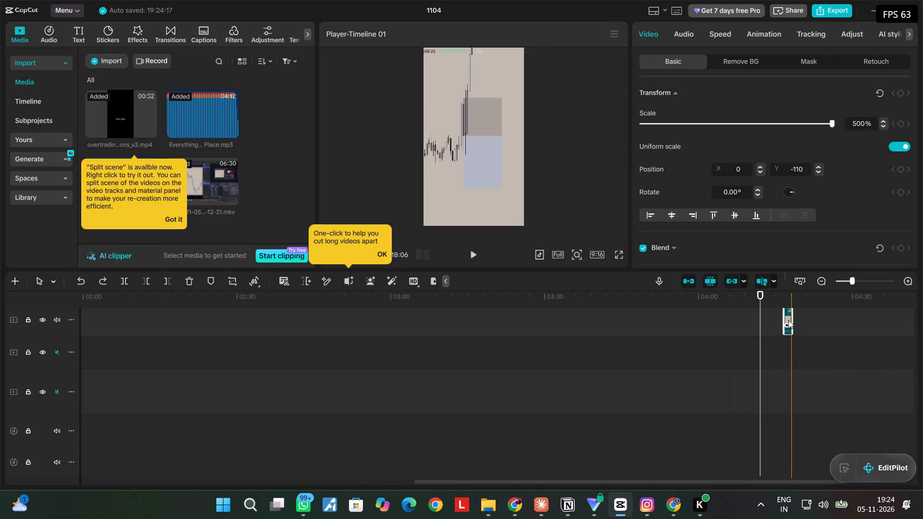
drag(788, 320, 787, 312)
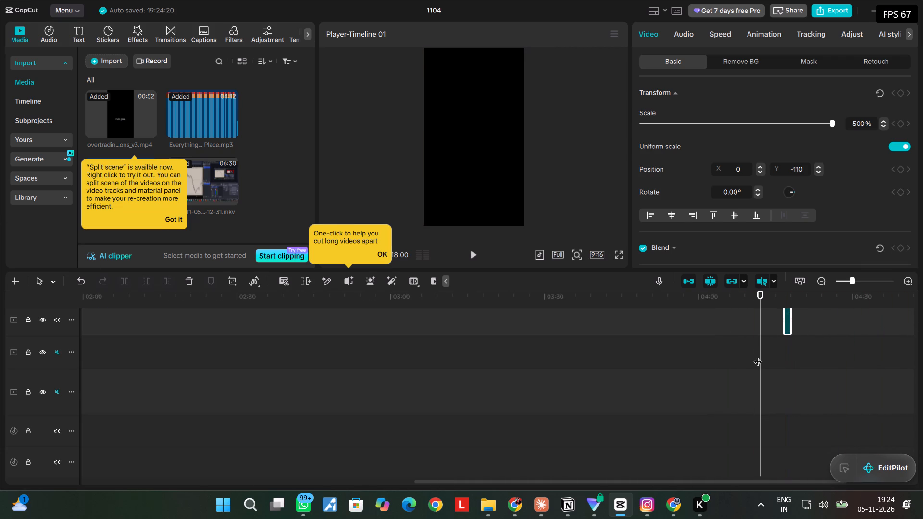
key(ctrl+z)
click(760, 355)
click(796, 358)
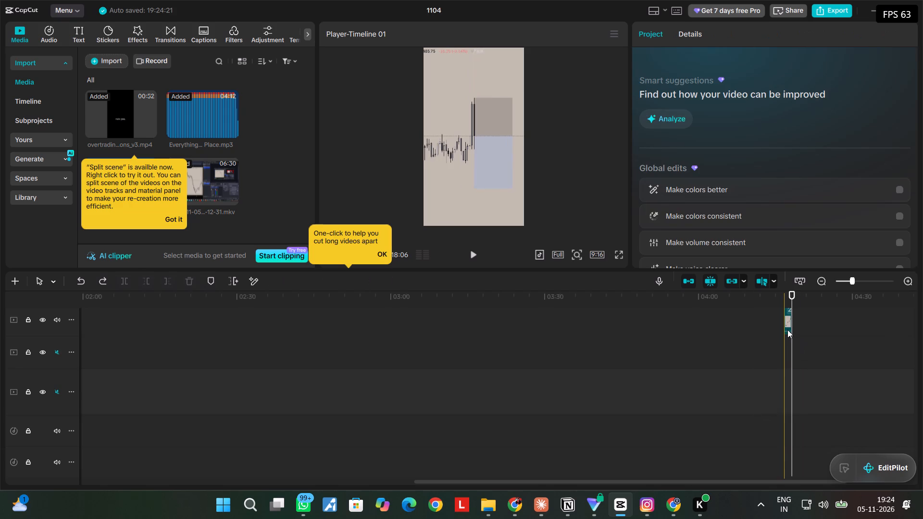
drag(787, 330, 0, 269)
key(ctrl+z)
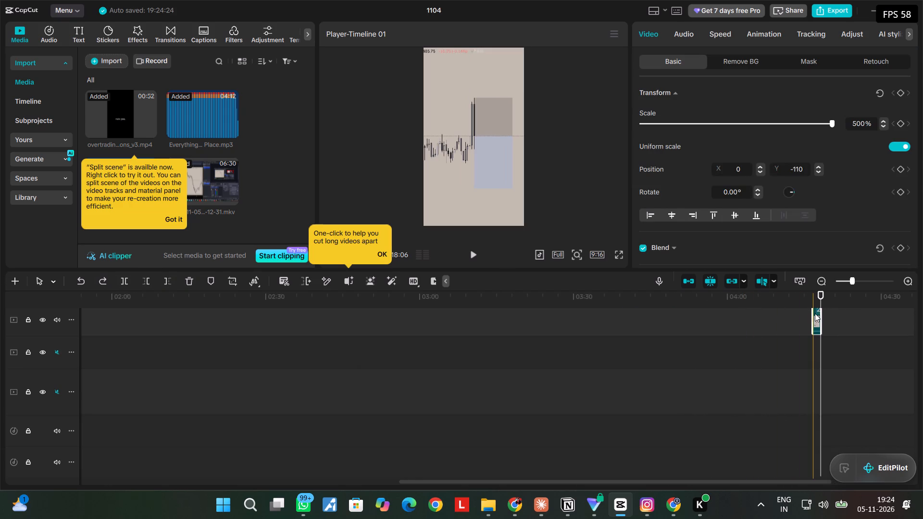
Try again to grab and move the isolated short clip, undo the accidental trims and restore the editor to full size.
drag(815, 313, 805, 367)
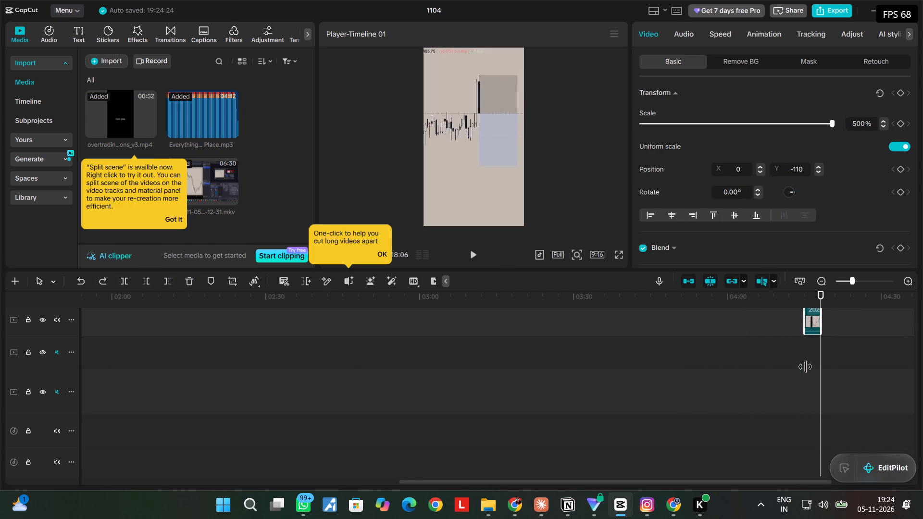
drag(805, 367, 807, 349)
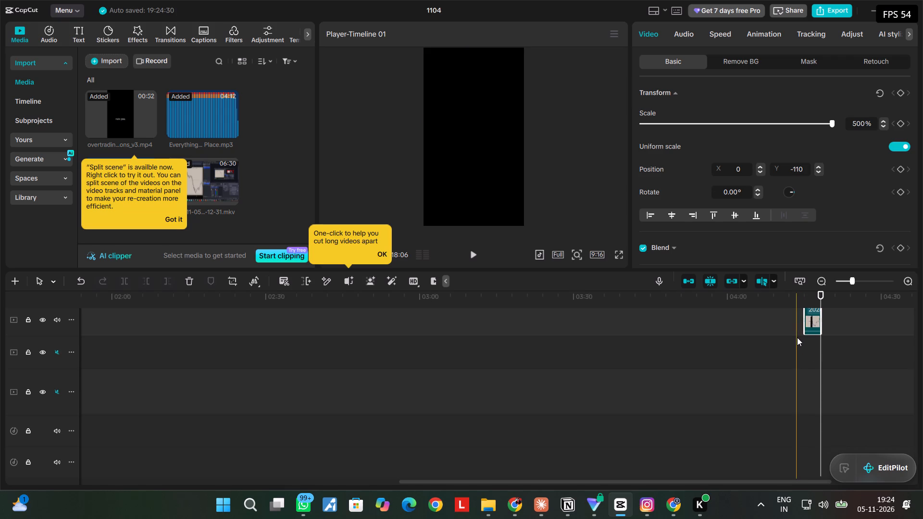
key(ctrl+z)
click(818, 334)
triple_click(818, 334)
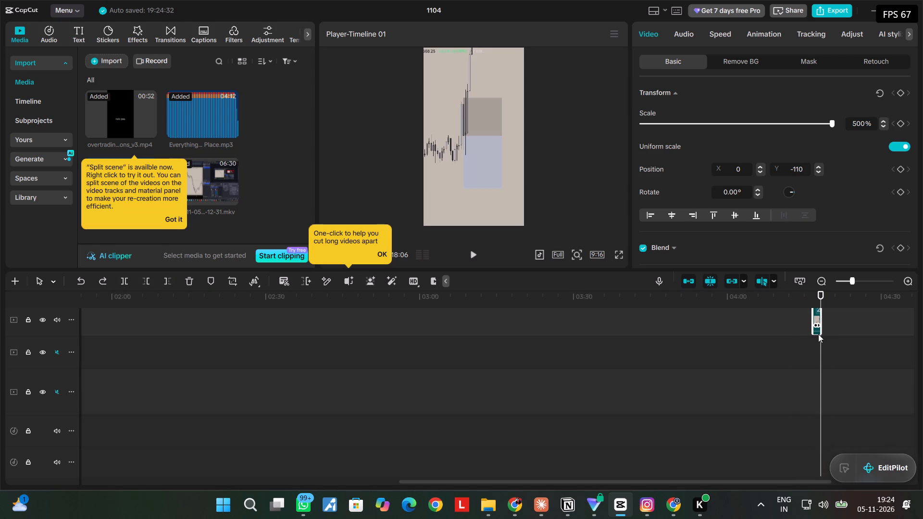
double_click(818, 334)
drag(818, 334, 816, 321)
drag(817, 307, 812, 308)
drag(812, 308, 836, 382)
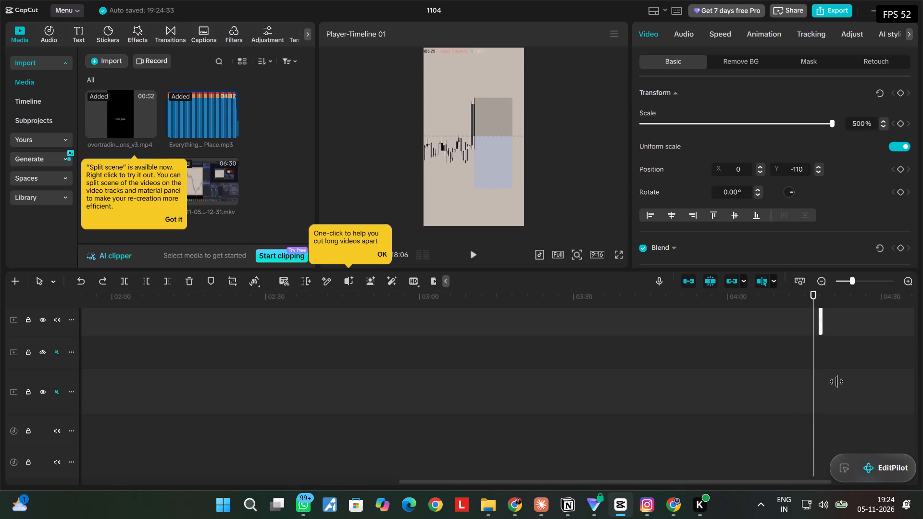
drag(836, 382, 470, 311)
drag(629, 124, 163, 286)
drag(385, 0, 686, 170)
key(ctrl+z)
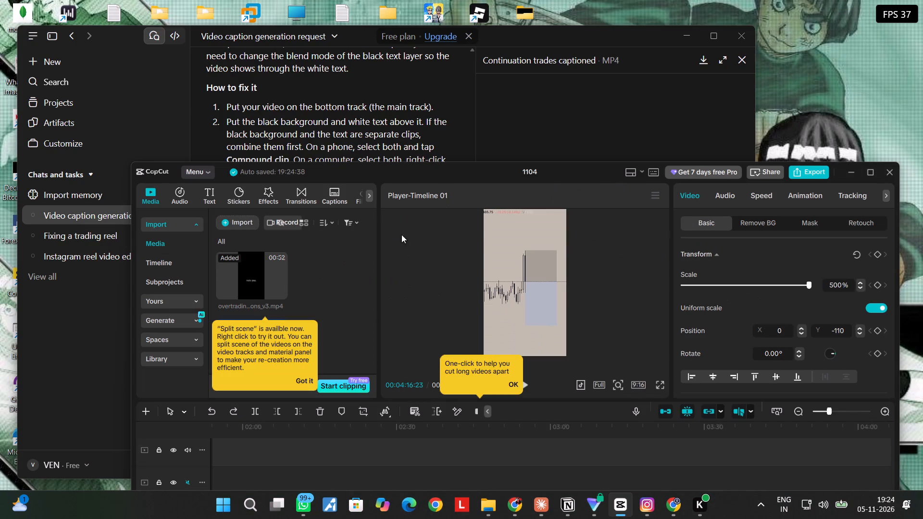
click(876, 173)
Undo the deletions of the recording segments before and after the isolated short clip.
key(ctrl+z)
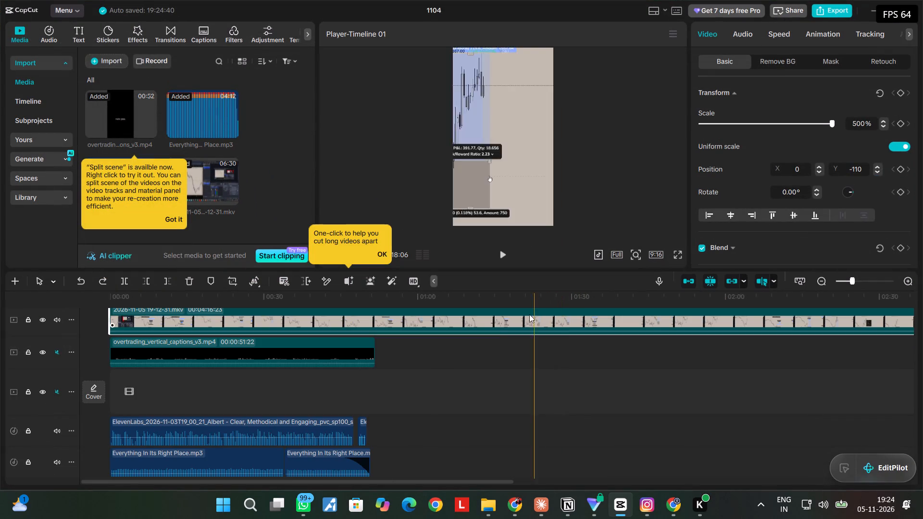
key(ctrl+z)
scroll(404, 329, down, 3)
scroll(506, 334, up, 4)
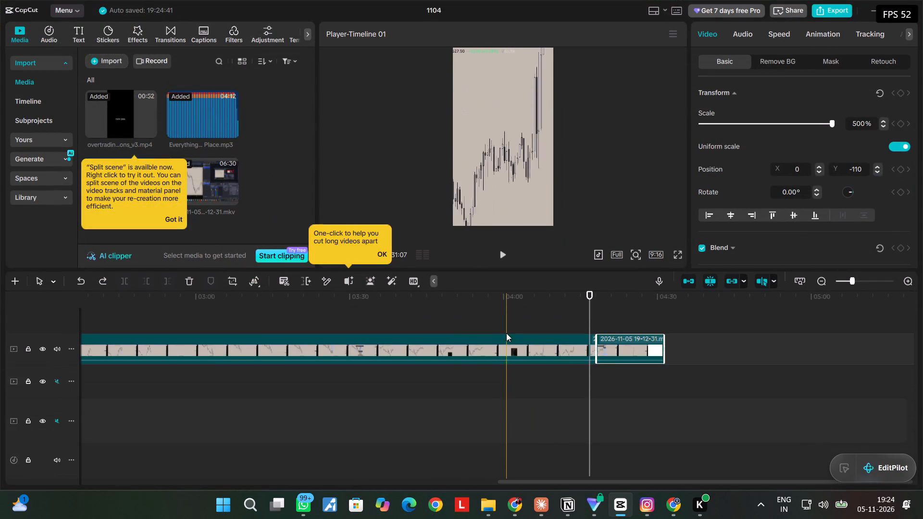
Delete the long recording segment before the isolated short clip and the remaining segment after it.
click(424, 342)
key(Delete)
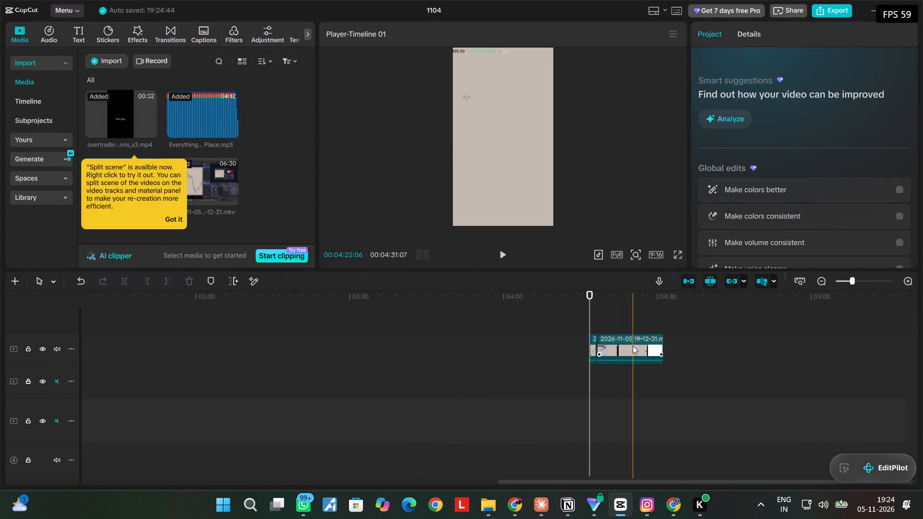
click(633, 346)
key(Delete)
Move the isolated short clip from about 4:16 to the start of the timeline, on the track above the captions video.
drag(533, 483, 102, 468)
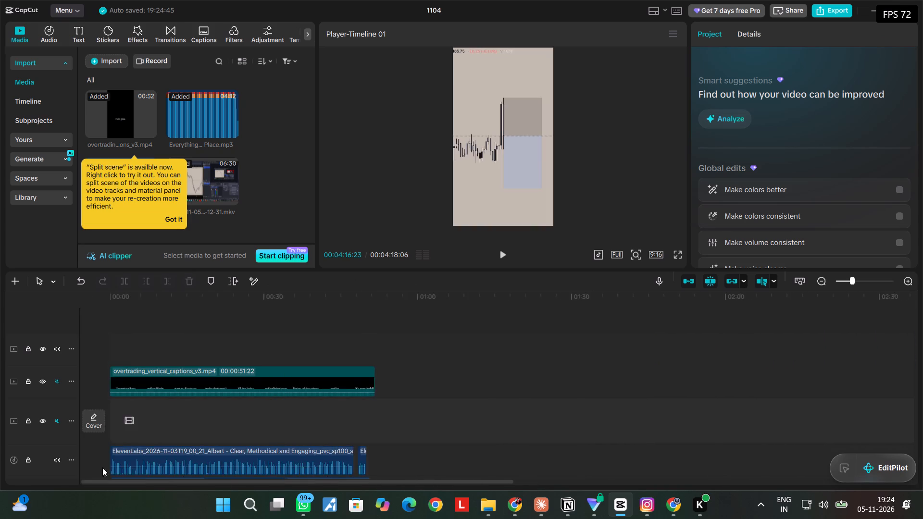
drag(102, 468, 605, 458)
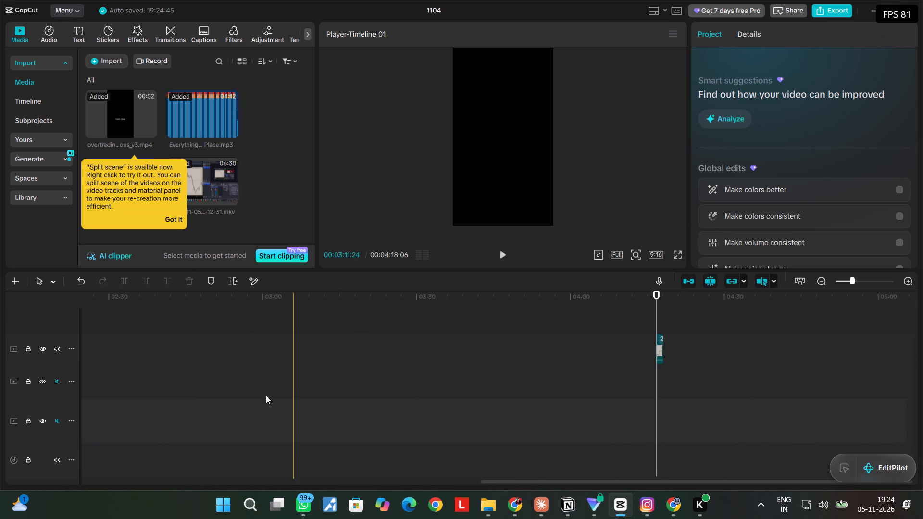
drag(517, 480, 273, 469)
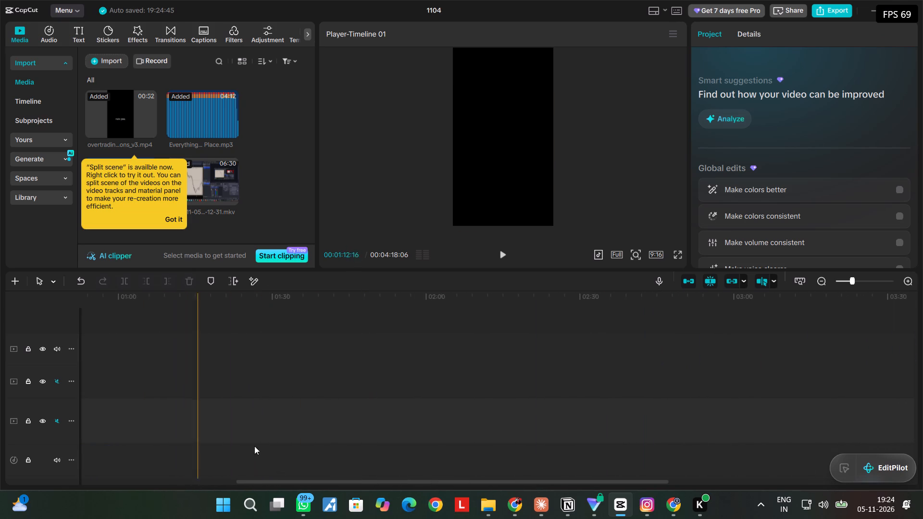
drag(359, 482, 97, 462)
click(242, 379)
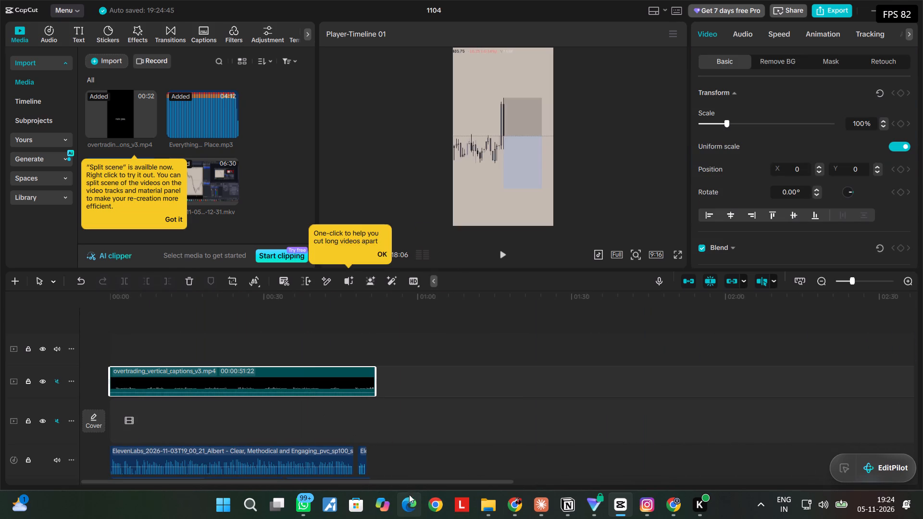
drag(420, 483, 848, 468)
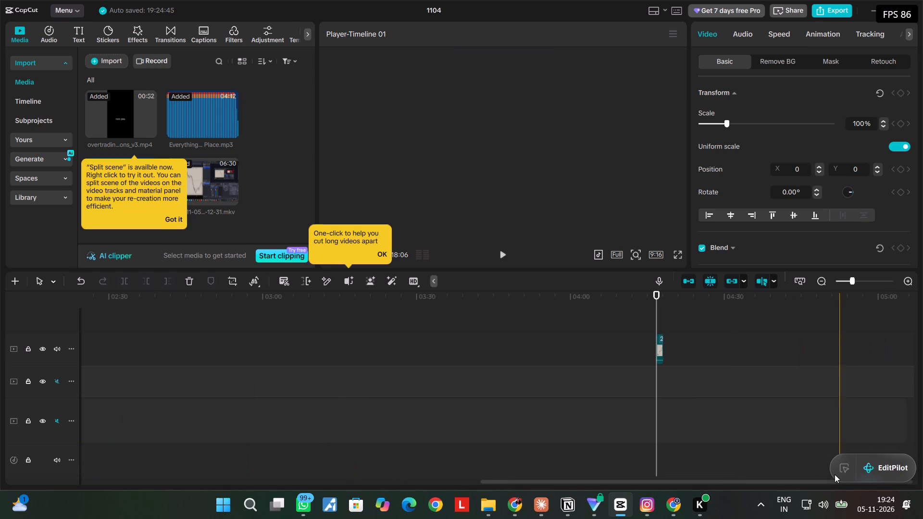
drag(759, 482, 653, 477)
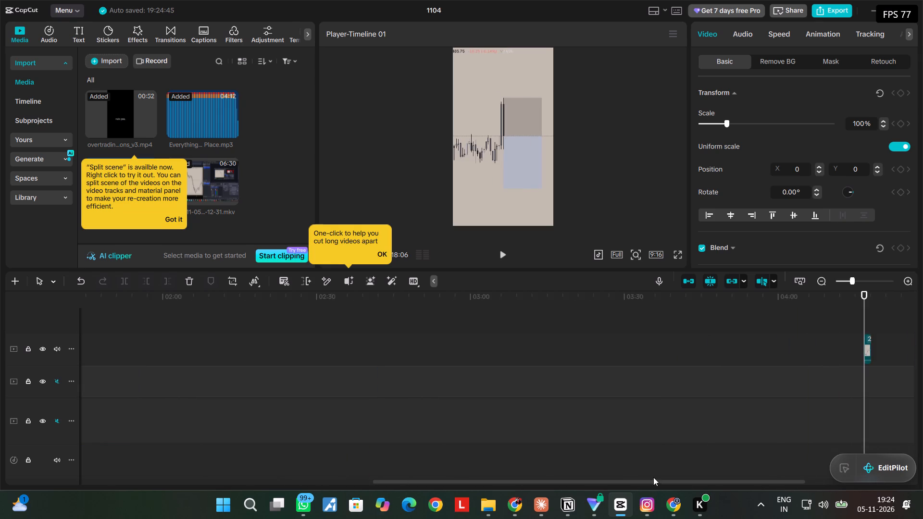
drag(653, 477, 744, 475)
drag(681, 289, 667, 298)
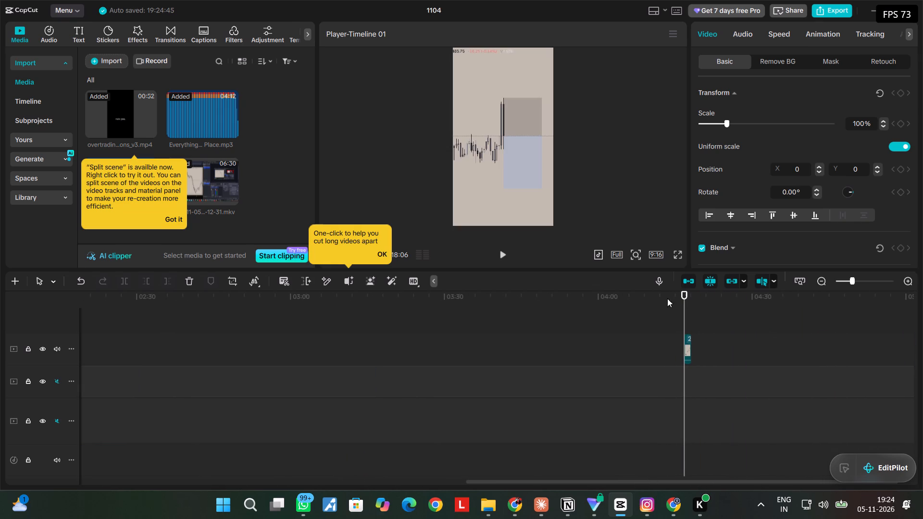
drag(667, 298, 578, 318)
drag(682, 292, 0, 332)
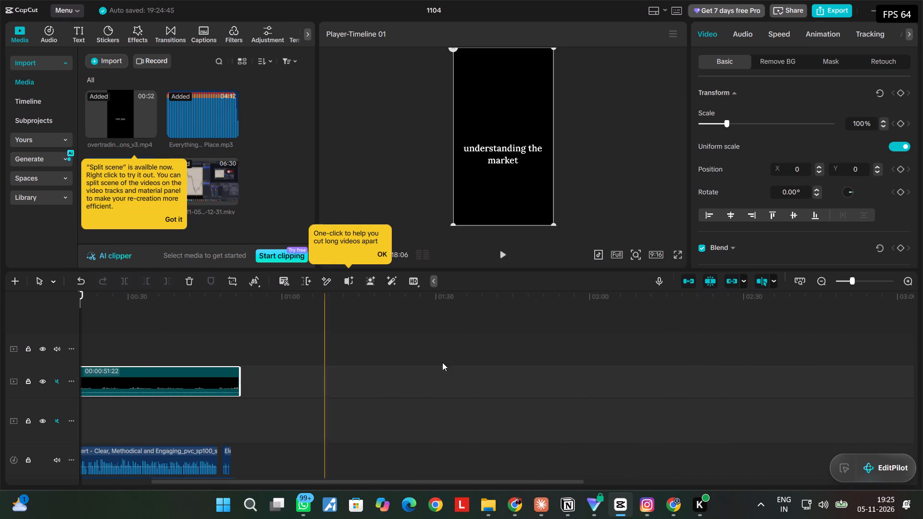
drag(560, 480, 730, 471)
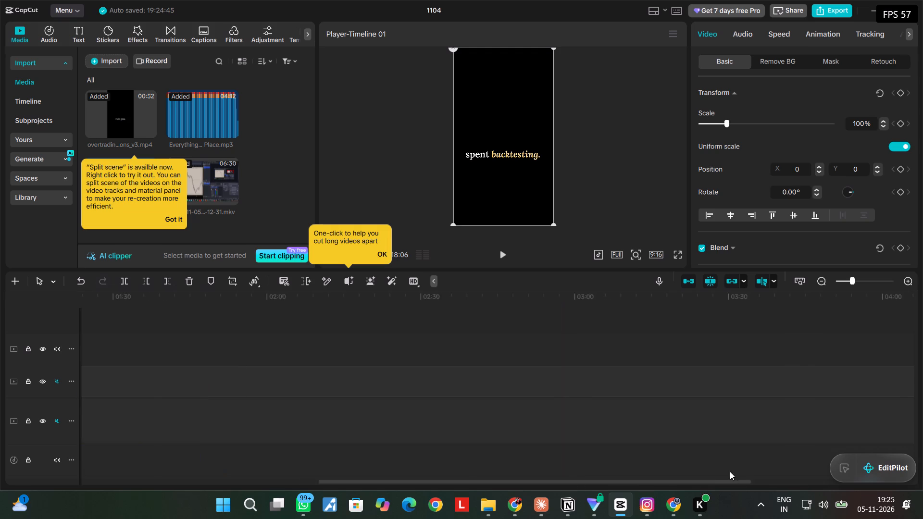
drag(730, 471, 878, 451)
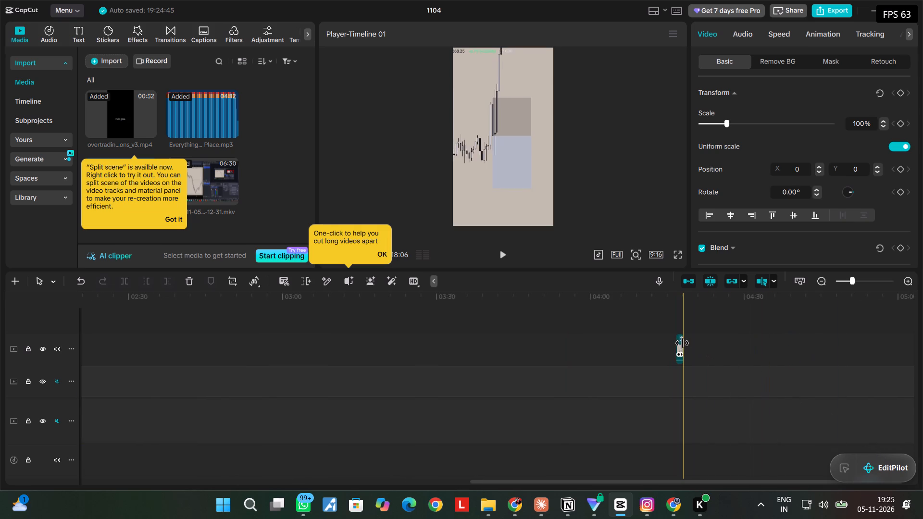
drag(680, 350, 678, 351)
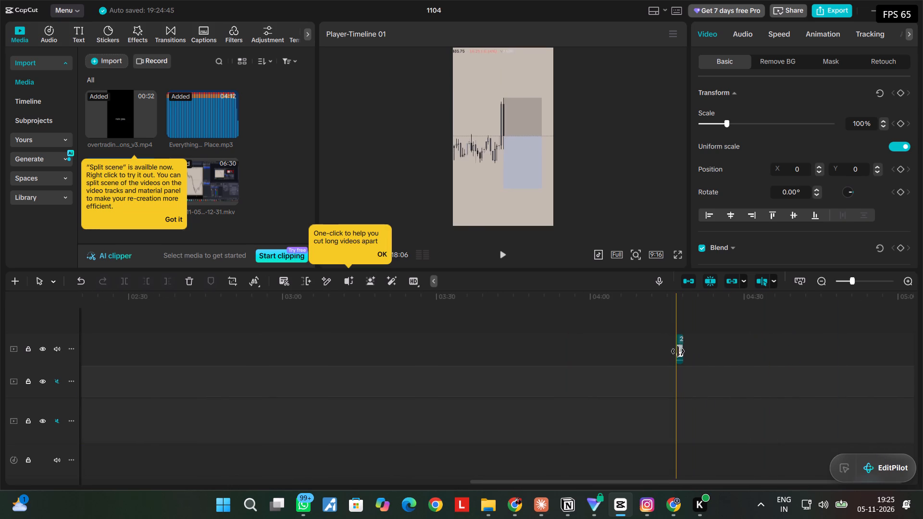
drag(678, 351, 16, 358)
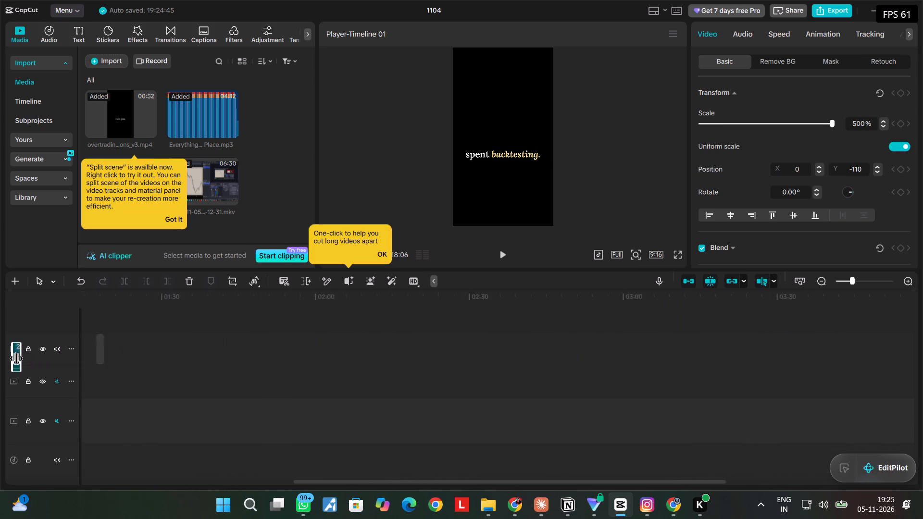
drag(16, 358, 116, 355)
Play the sequence from the start to check the short clip against the captions and voice-over.
drag(213, 299, 148, 304)
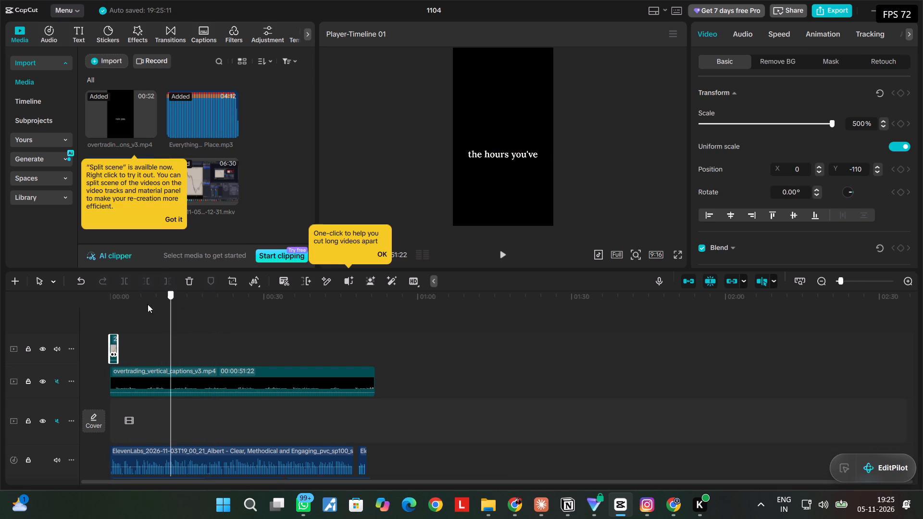
drag(148, 304, 75, 319)
click(500, 250)
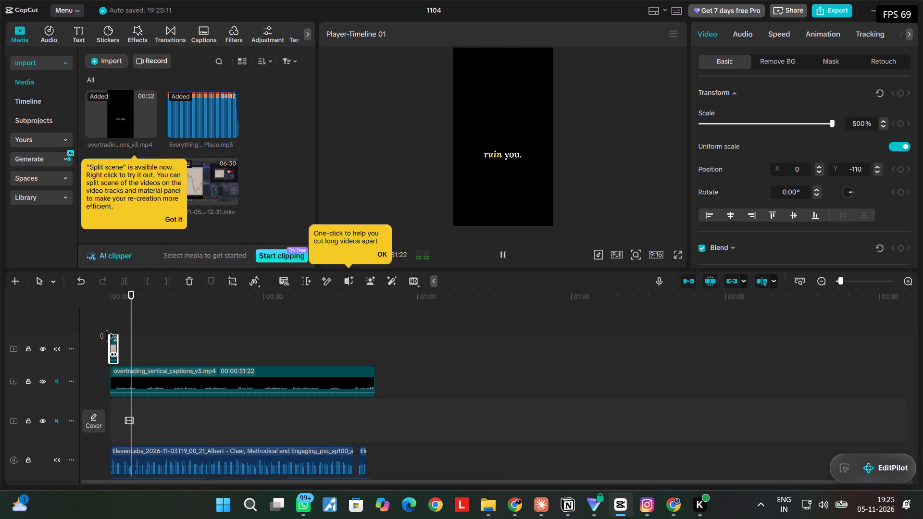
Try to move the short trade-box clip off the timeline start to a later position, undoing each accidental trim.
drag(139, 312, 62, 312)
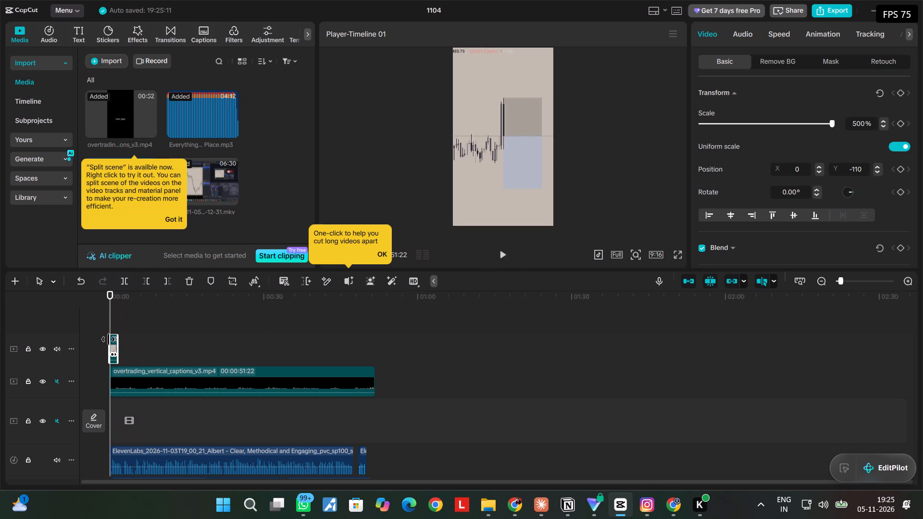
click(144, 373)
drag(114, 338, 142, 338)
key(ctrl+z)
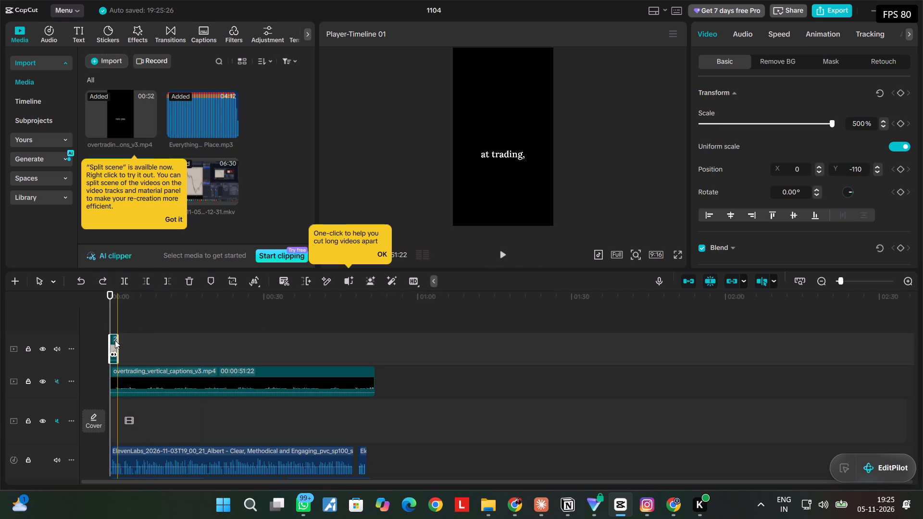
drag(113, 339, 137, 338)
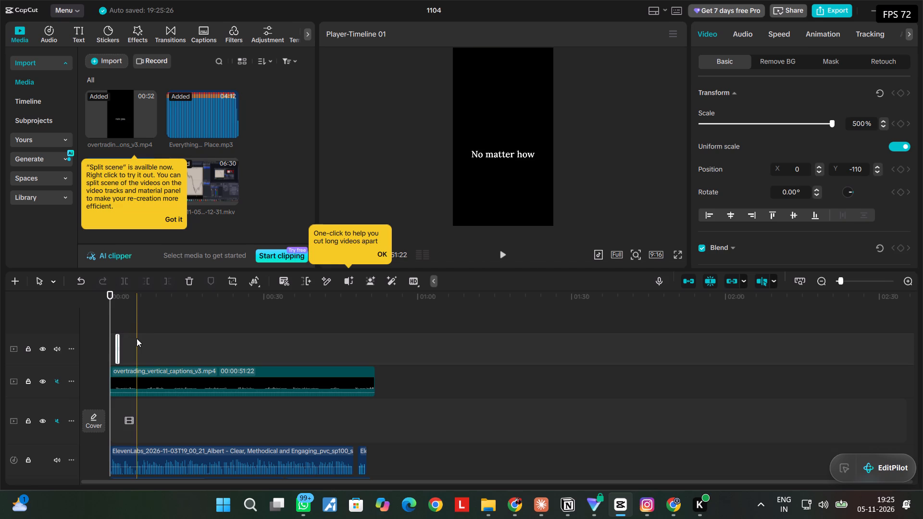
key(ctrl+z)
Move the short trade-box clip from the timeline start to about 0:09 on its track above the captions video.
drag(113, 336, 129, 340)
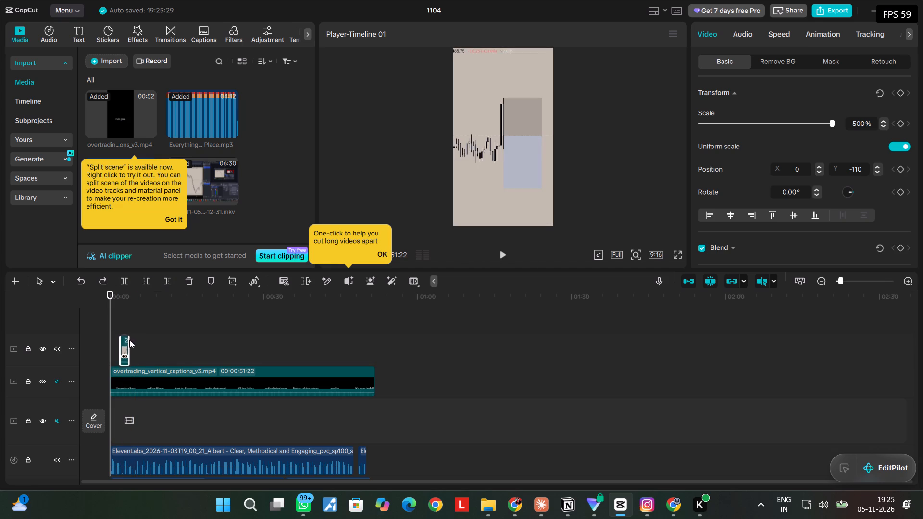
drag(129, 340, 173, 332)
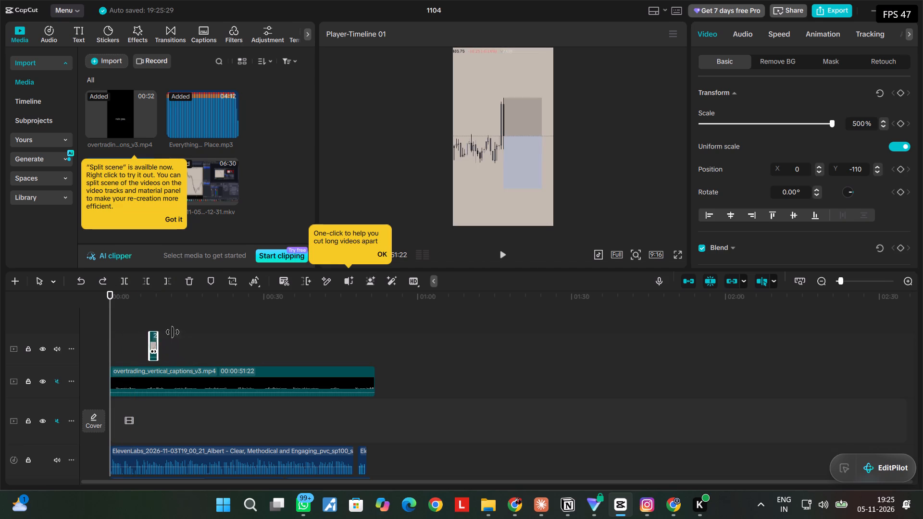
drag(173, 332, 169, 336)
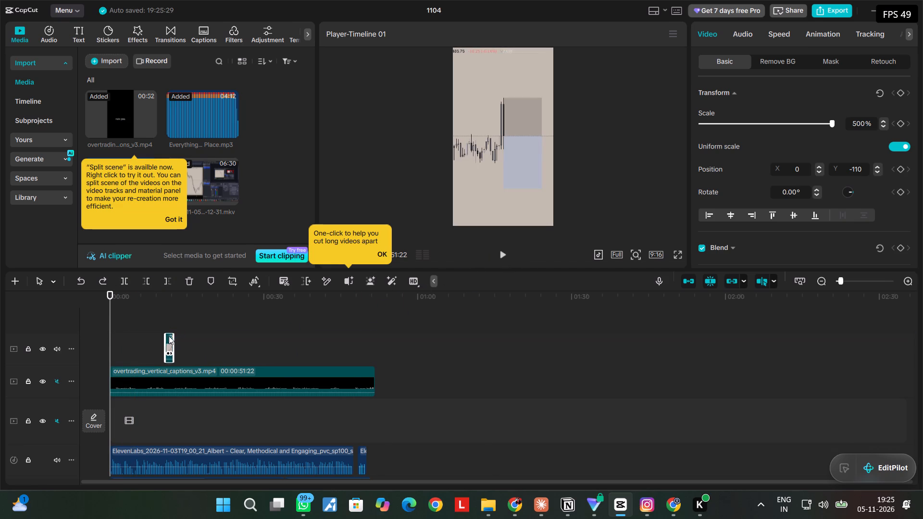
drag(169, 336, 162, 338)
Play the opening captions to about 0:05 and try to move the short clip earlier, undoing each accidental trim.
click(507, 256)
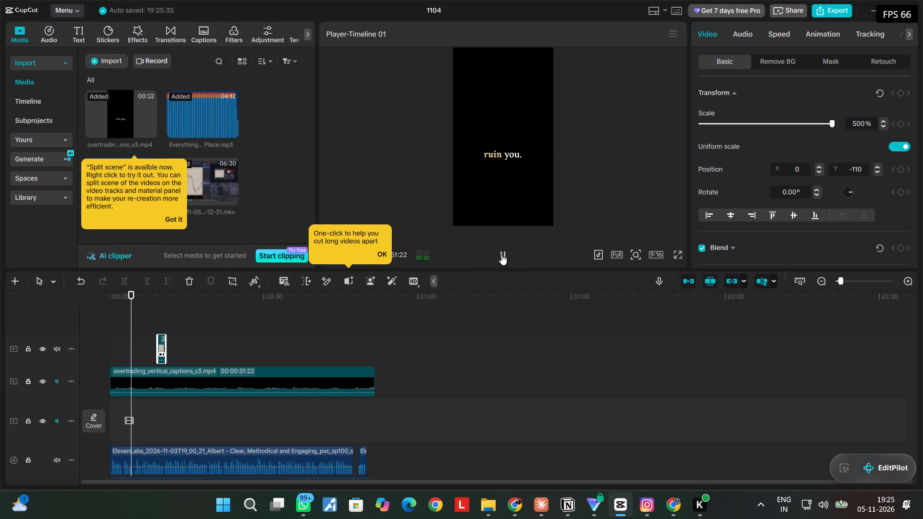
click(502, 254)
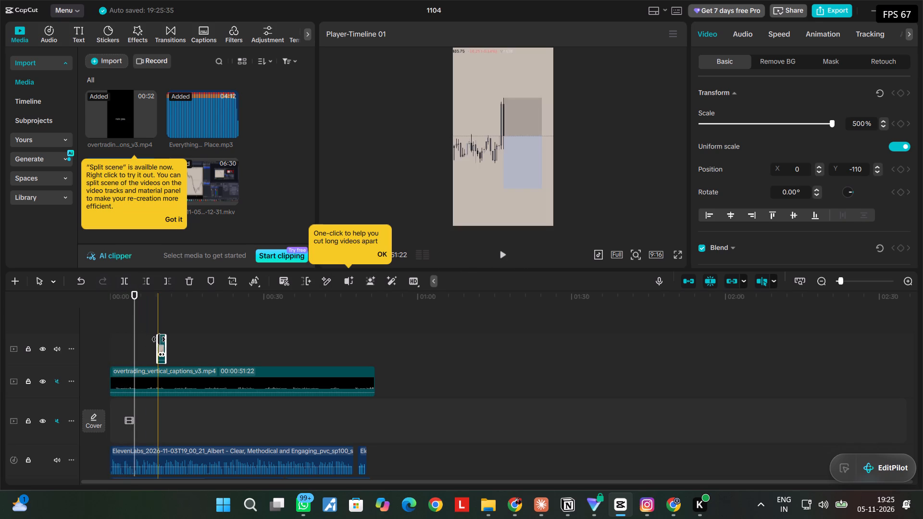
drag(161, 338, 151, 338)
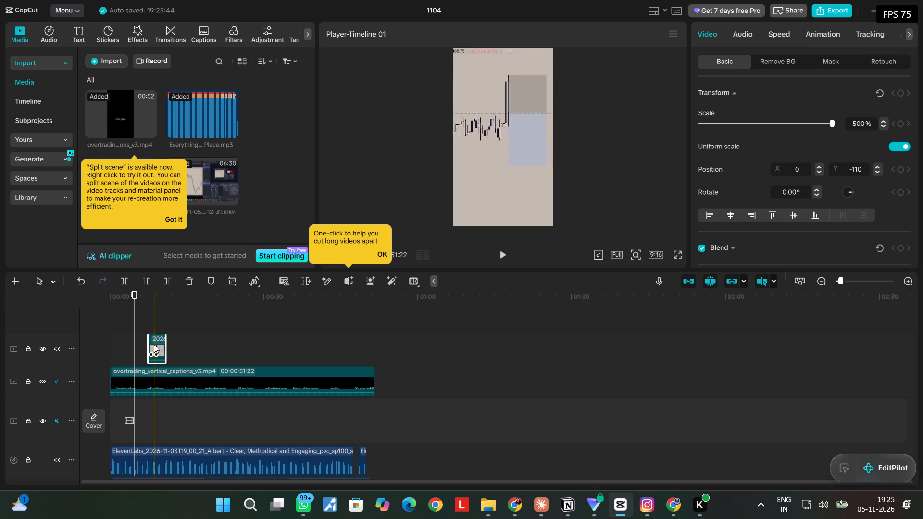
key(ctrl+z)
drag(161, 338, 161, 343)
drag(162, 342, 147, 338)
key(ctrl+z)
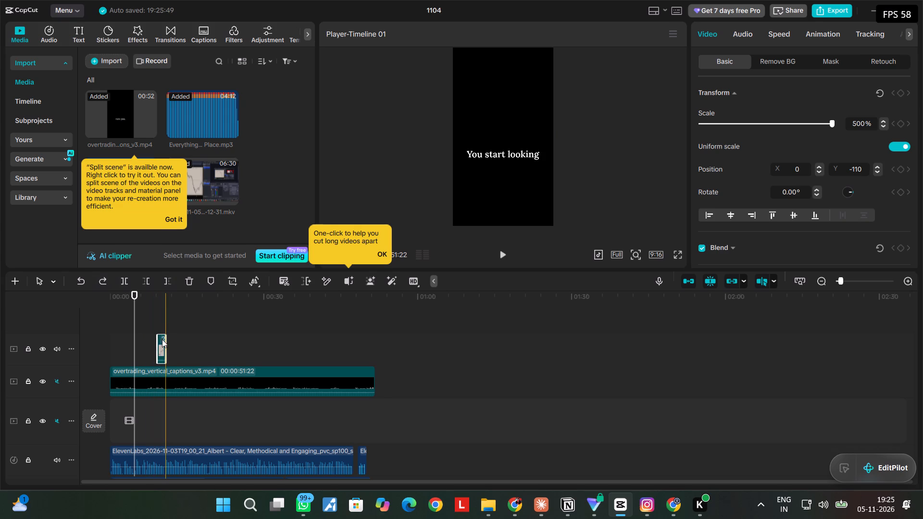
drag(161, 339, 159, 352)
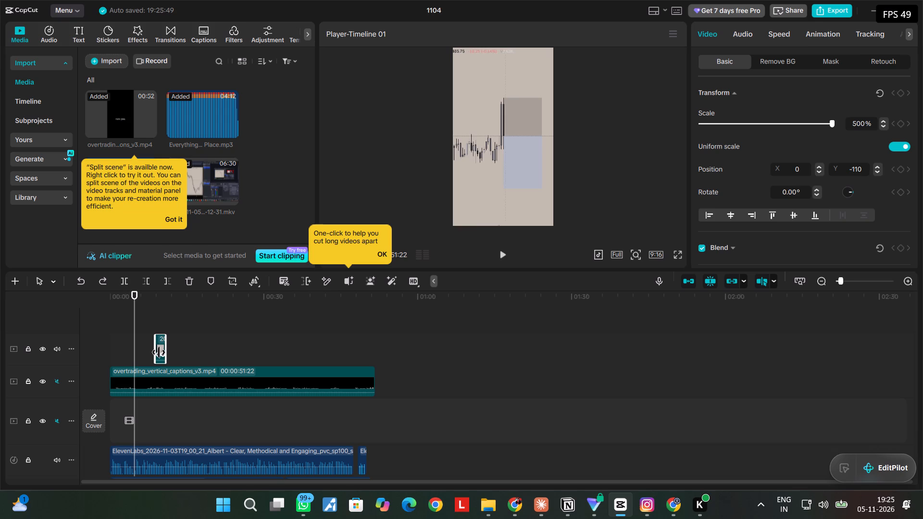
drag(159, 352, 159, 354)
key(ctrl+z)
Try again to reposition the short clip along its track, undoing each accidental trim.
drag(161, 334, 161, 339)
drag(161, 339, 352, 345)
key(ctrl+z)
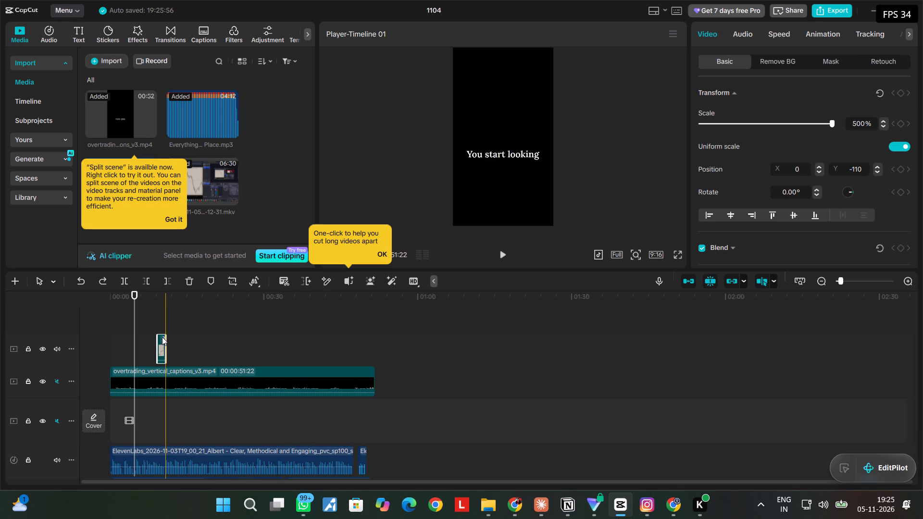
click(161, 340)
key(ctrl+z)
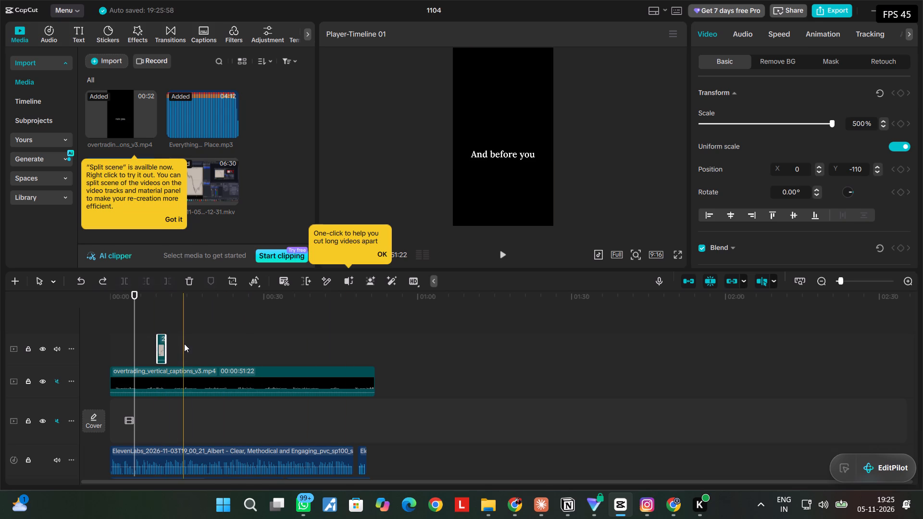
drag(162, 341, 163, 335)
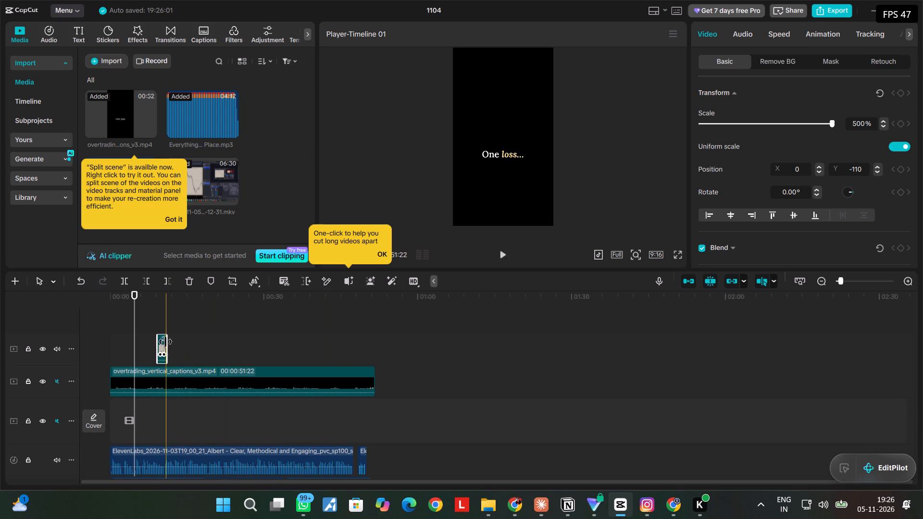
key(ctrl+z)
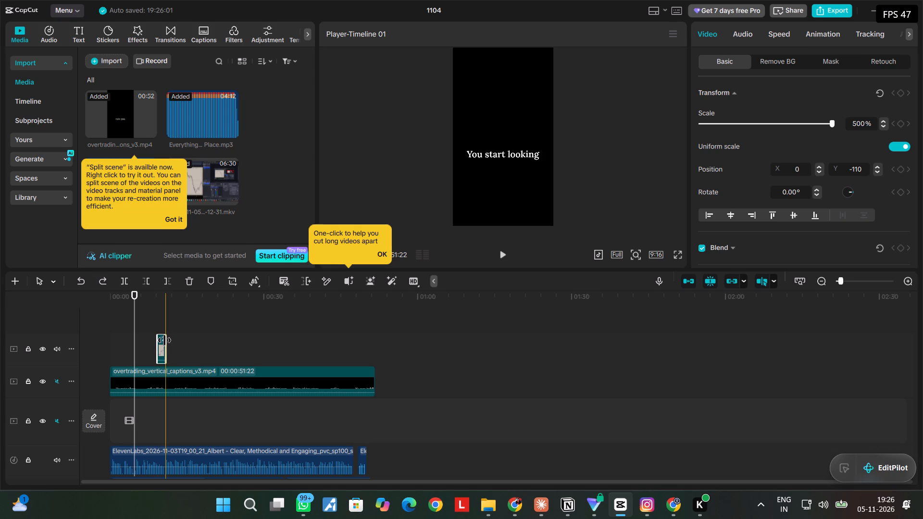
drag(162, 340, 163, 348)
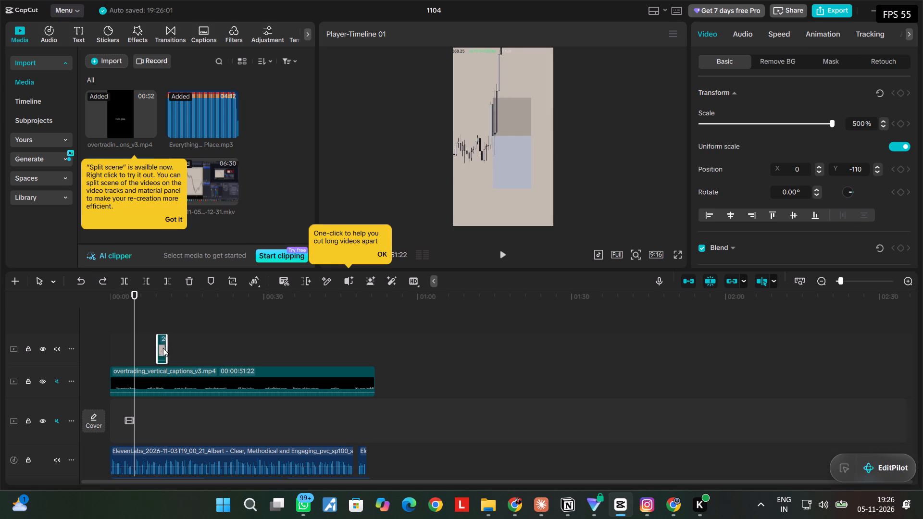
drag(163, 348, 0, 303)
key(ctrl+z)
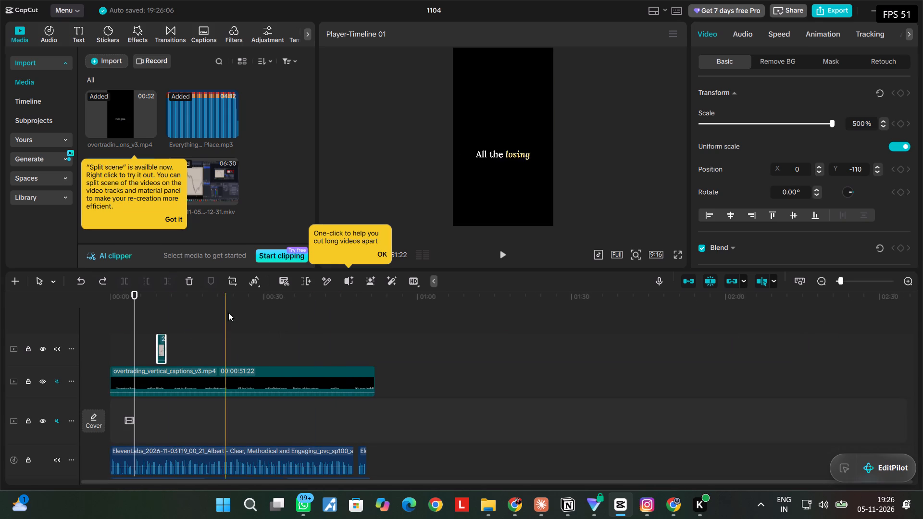
Play the sequence from the start to about 0:04 to check which caption the short clip should accompany.
click(173, 317)
click(161, 335)
click(123, 369)
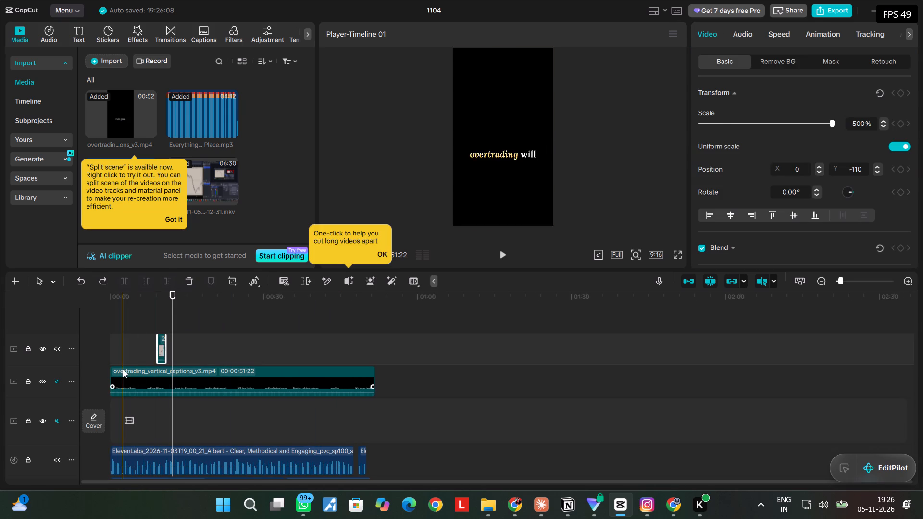
drag(171, 291, 70, 306)
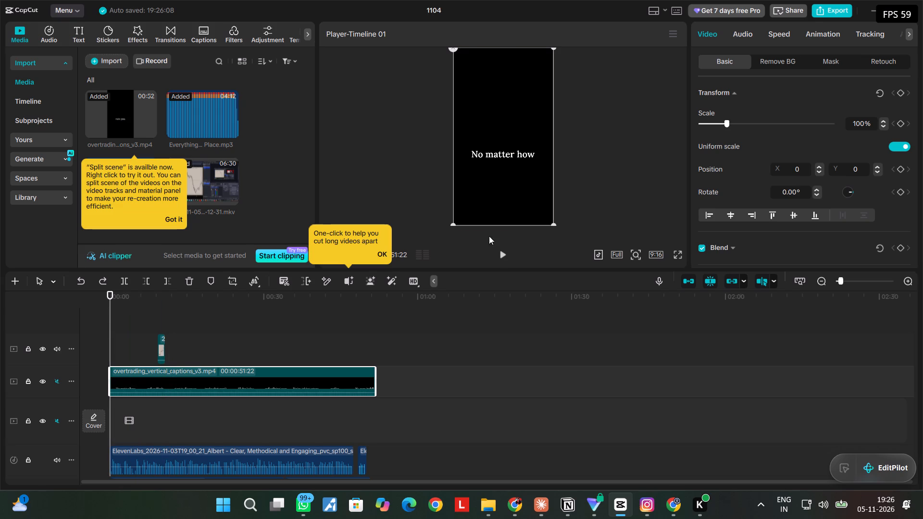
click(495, 252)
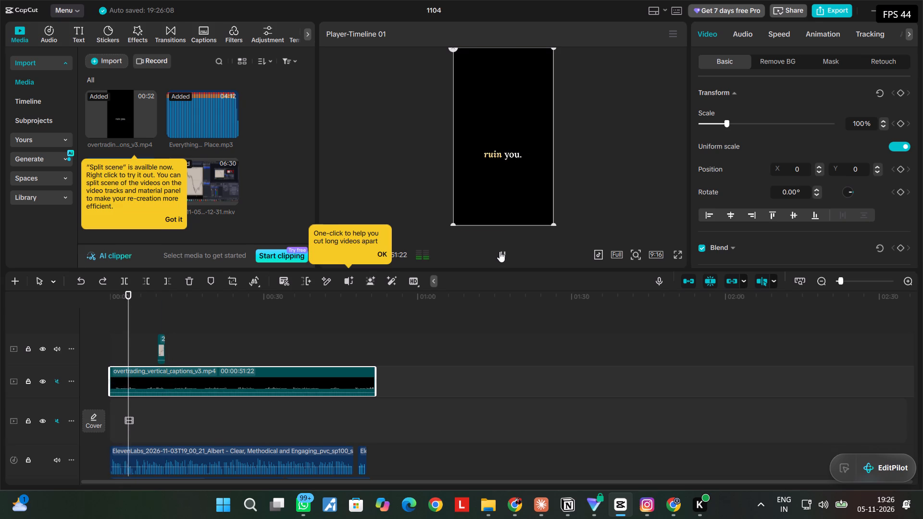
click(499, 251)
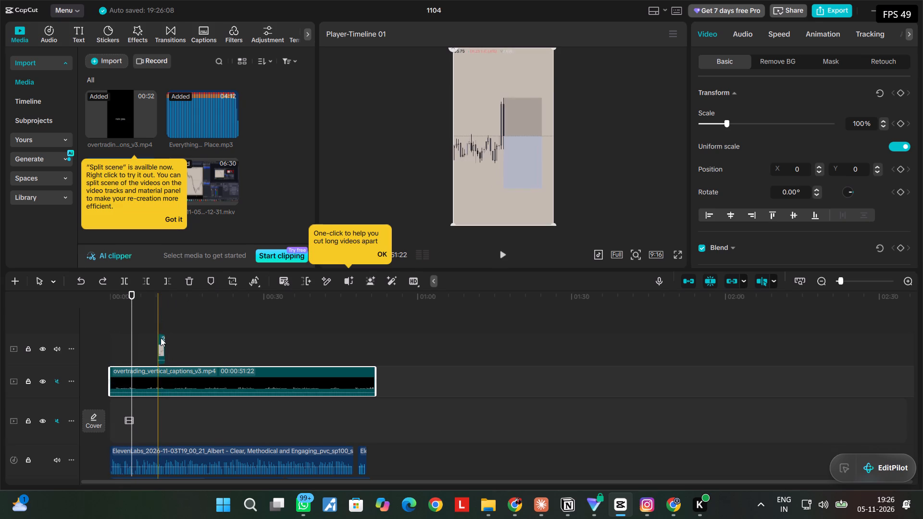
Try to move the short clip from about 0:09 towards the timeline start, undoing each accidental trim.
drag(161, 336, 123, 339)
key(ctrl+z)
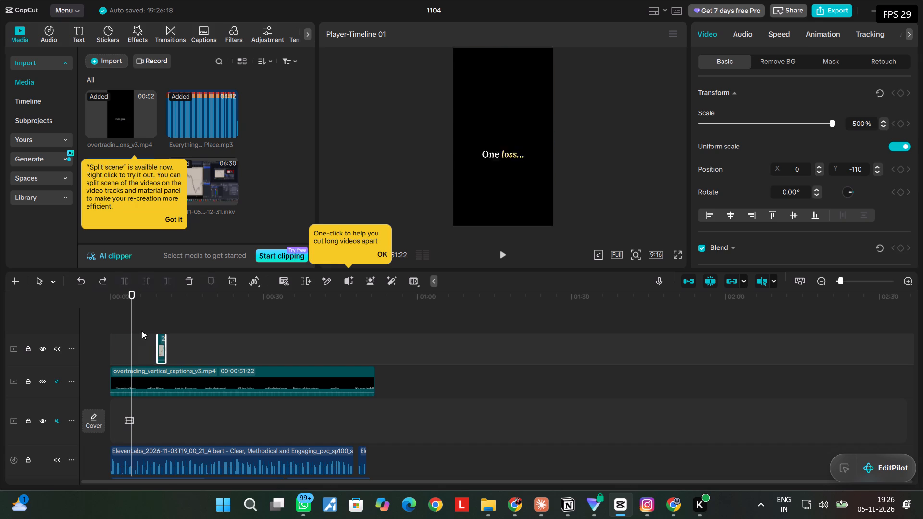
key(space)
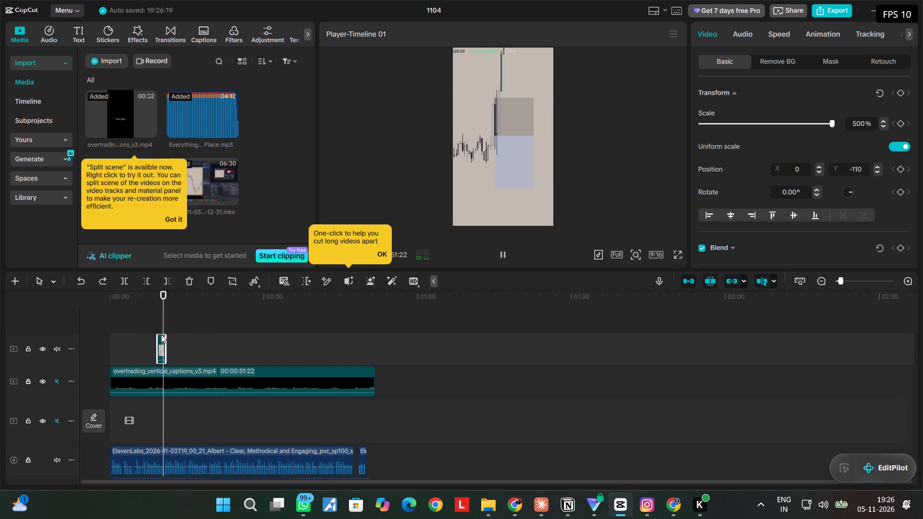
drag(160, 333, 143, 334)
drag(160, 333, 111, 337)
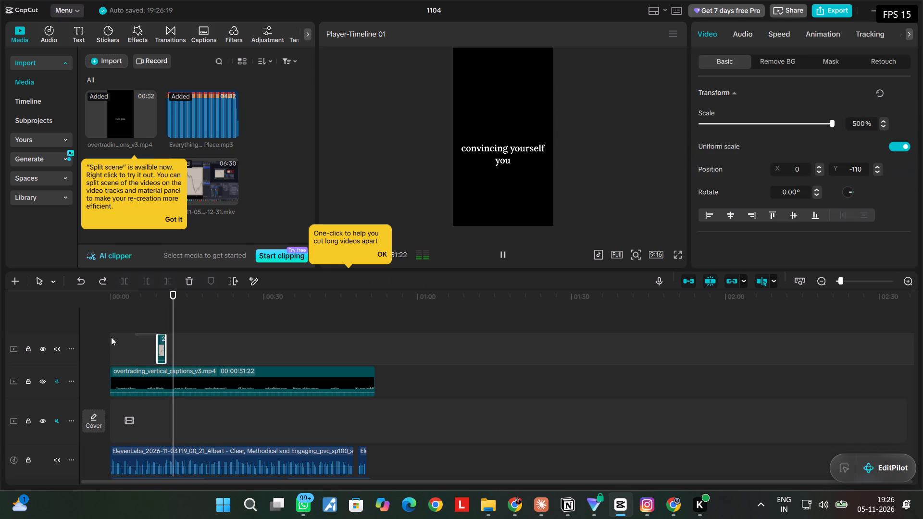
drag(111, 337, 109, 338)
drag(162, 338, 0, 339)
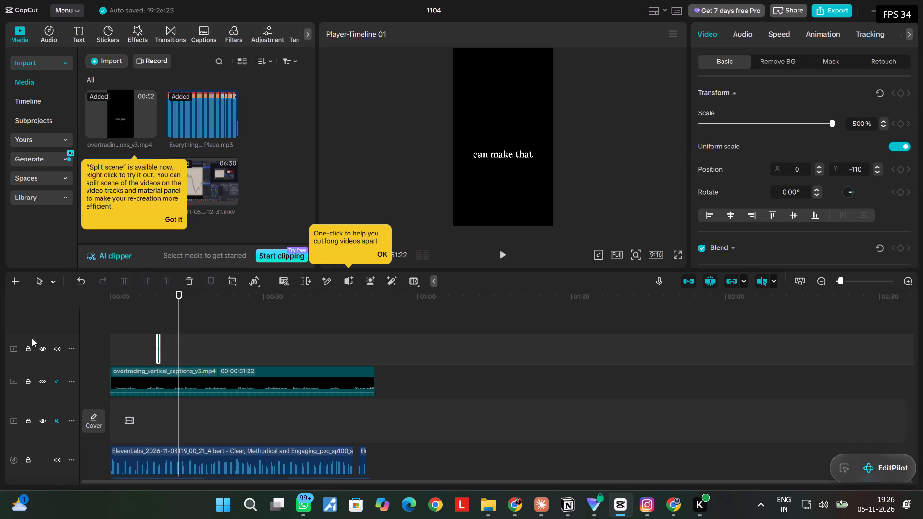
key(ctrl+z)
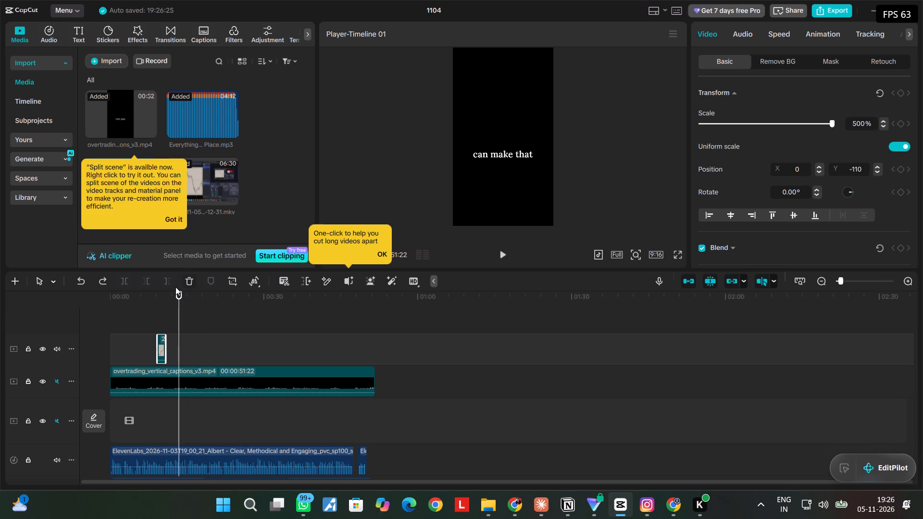
Play the captions from about 0:04 to 0:07 and move the short clip to start at the playhead, about 0:07.
drag(178, 294, 132, 302)
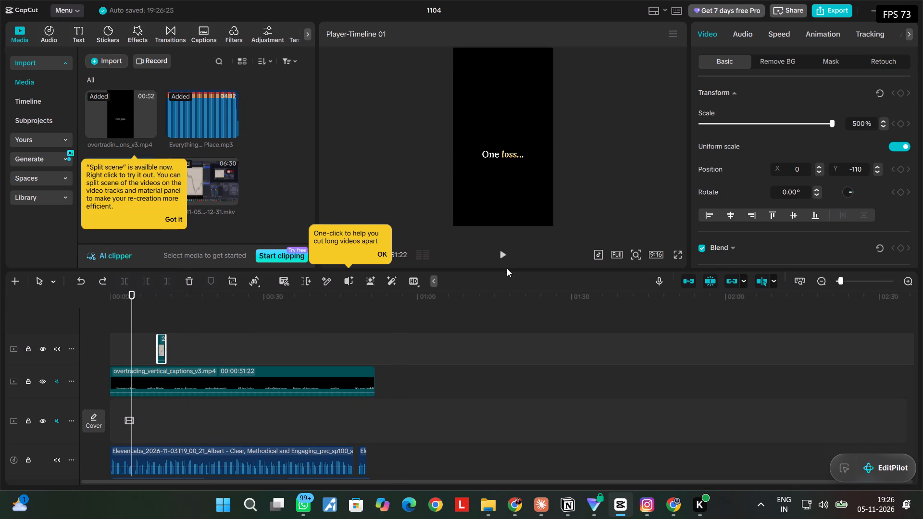
click(499, 259)
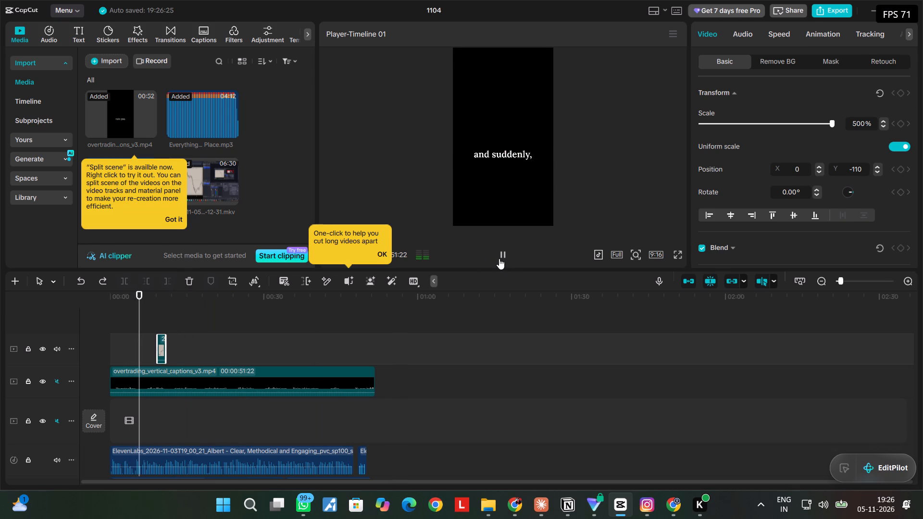
click(499, 259)
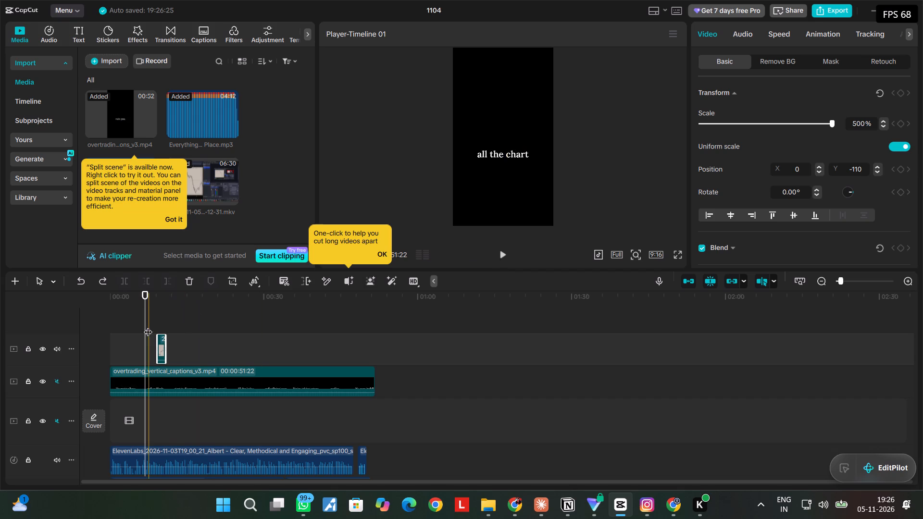
drag(162, 337, 151, 338)
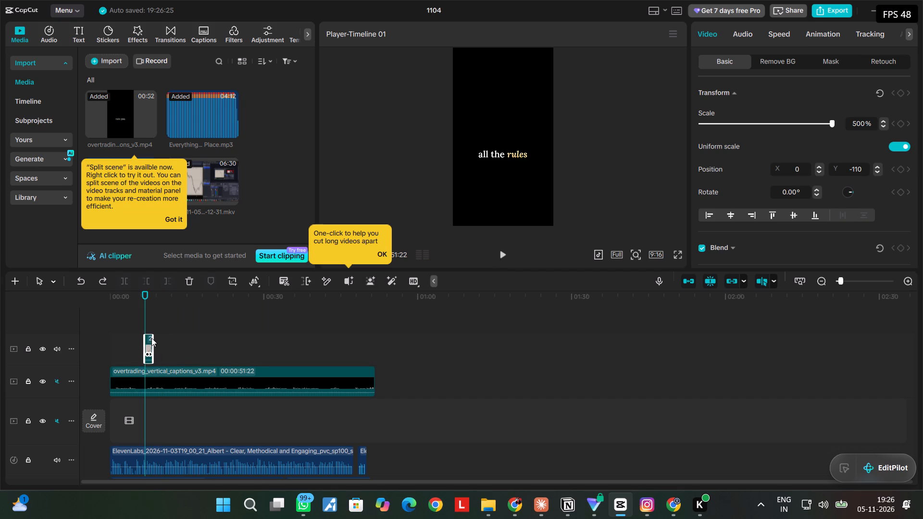
drag(151, 338, 150, 340)
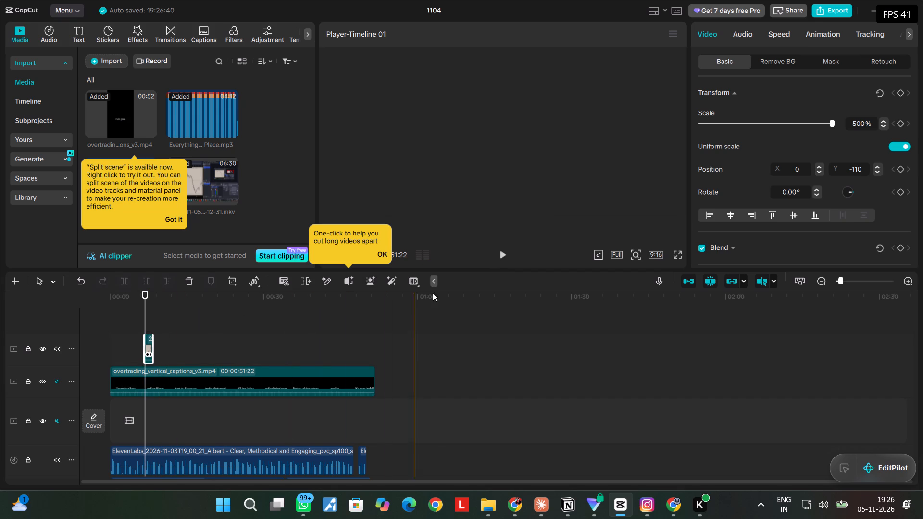
Play the short clip at its new position and replay from the start to check it against the captions.
click(504, 257)
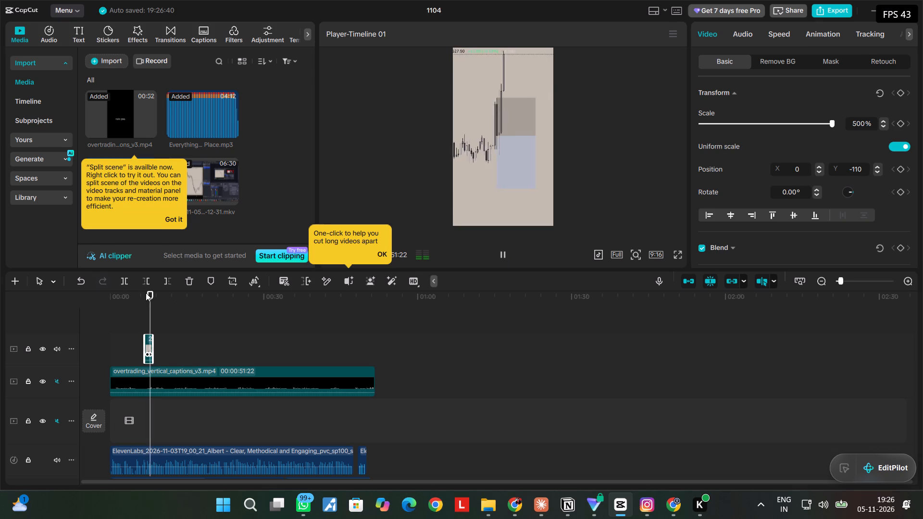
drag(156, 301, 82, 305)
click(500, 255)
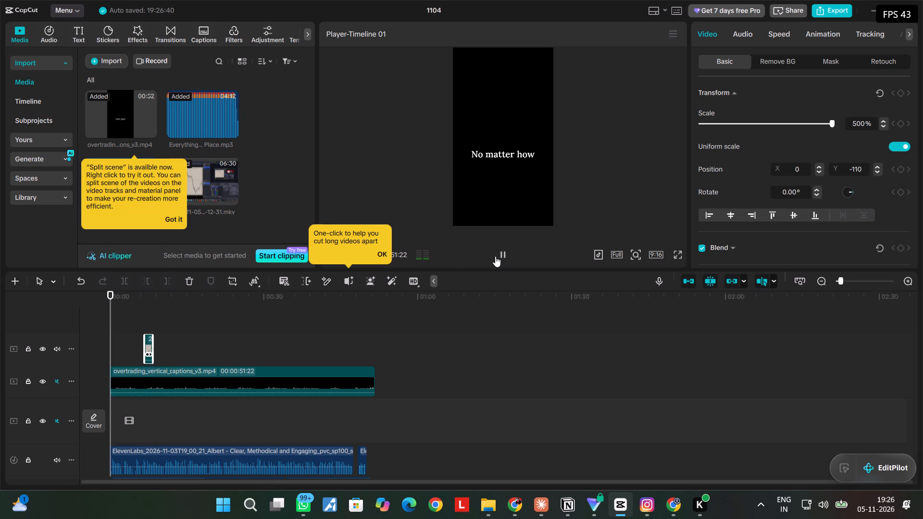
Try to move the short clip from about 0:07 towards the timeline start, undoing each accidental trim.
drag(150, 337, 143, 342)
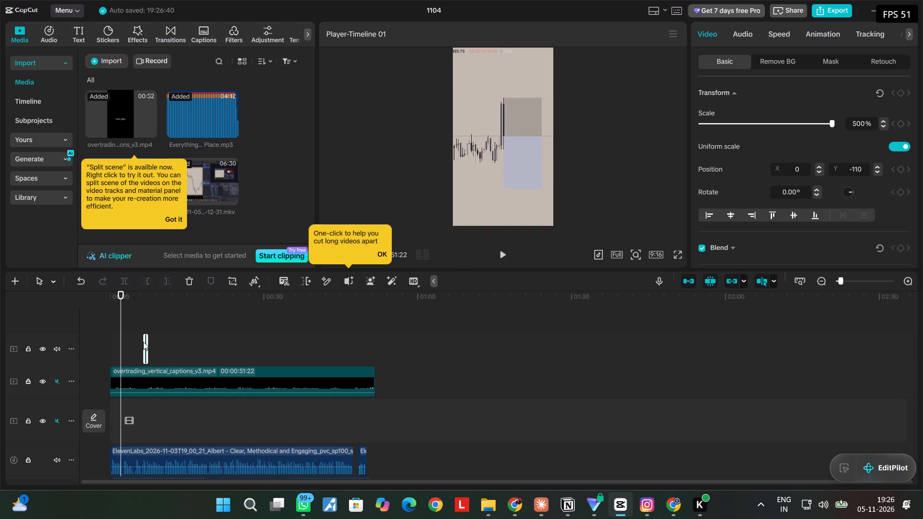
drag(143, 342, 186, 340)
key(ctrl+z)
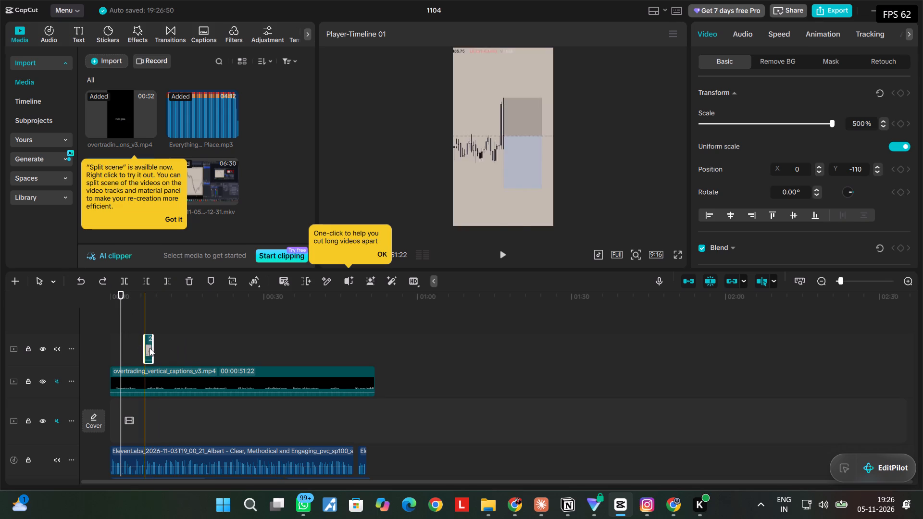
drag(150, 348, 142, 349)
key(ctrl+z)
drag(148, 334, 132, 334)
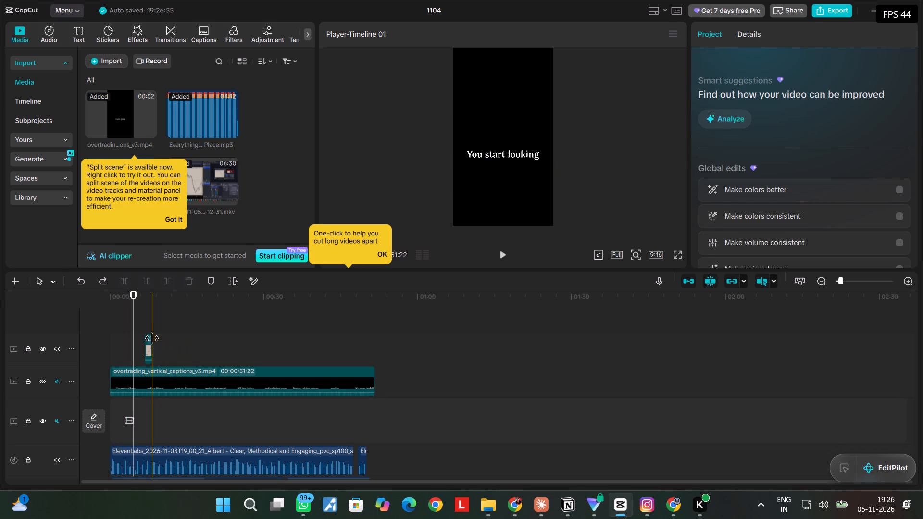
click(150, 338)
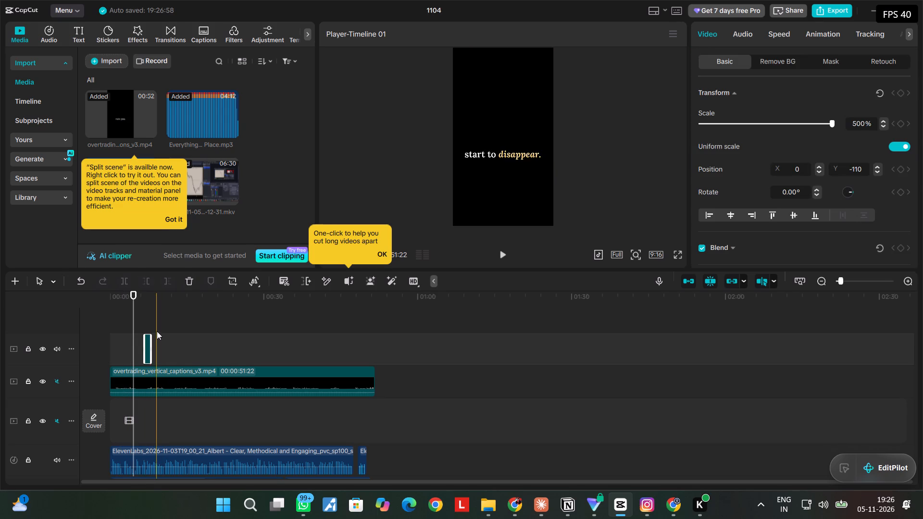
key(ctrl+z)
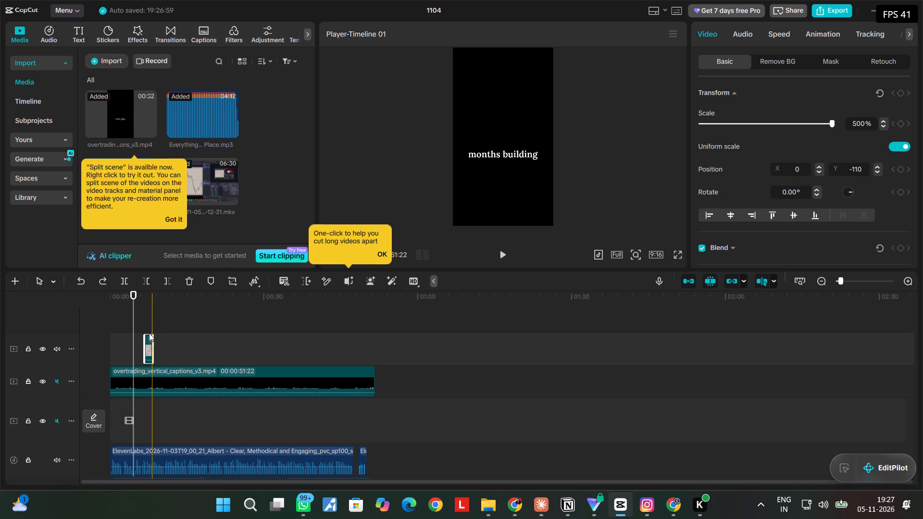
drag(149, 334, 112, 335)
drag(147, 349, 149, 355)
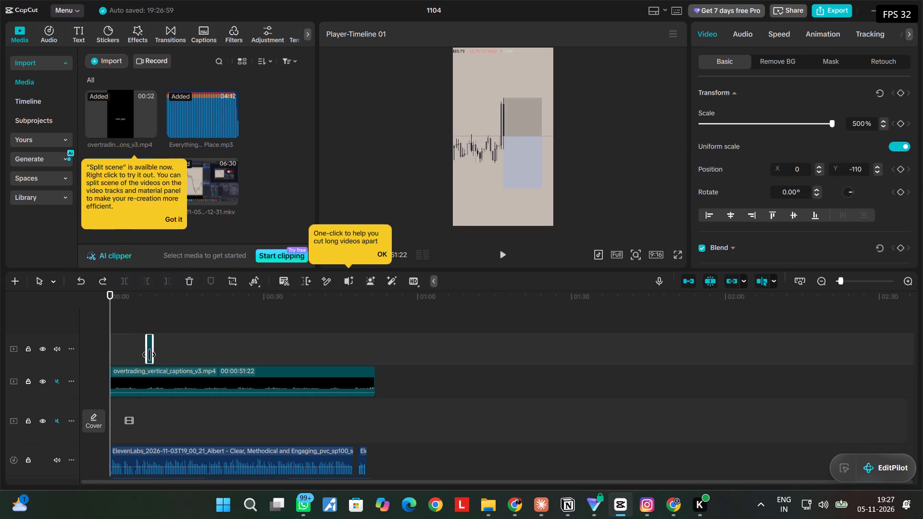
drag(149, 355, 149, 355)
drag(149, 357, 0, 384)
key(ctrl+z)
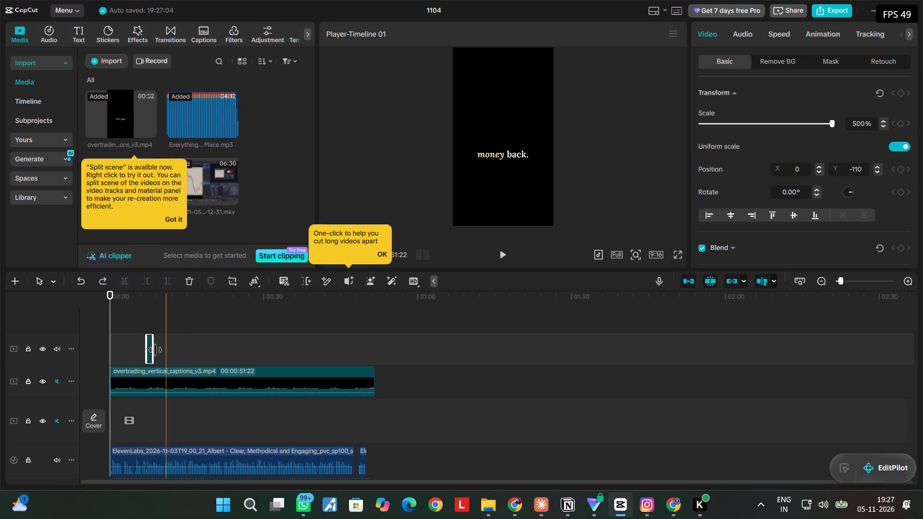
Undo the recent timeline edits back to the short clip's earlier placement at about 0:09.
key(ctrl+z)
key(ctrl+z)
key(ctrl+z)
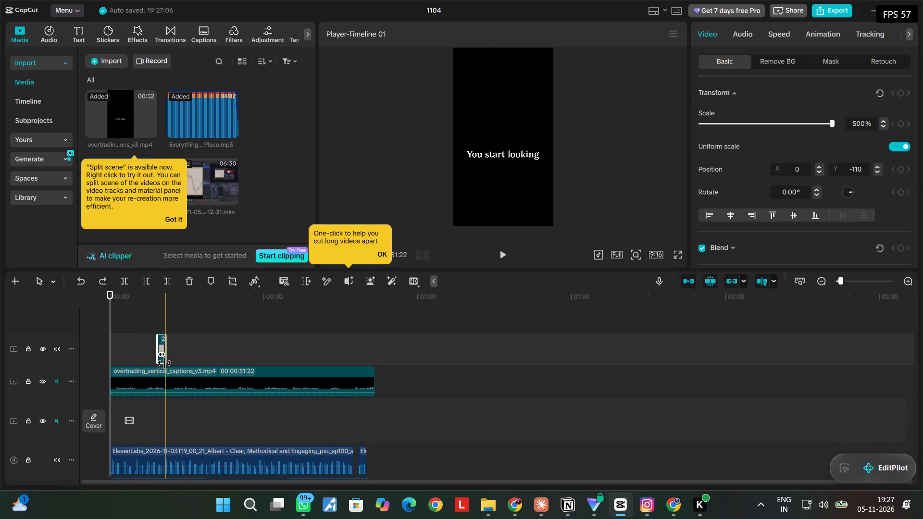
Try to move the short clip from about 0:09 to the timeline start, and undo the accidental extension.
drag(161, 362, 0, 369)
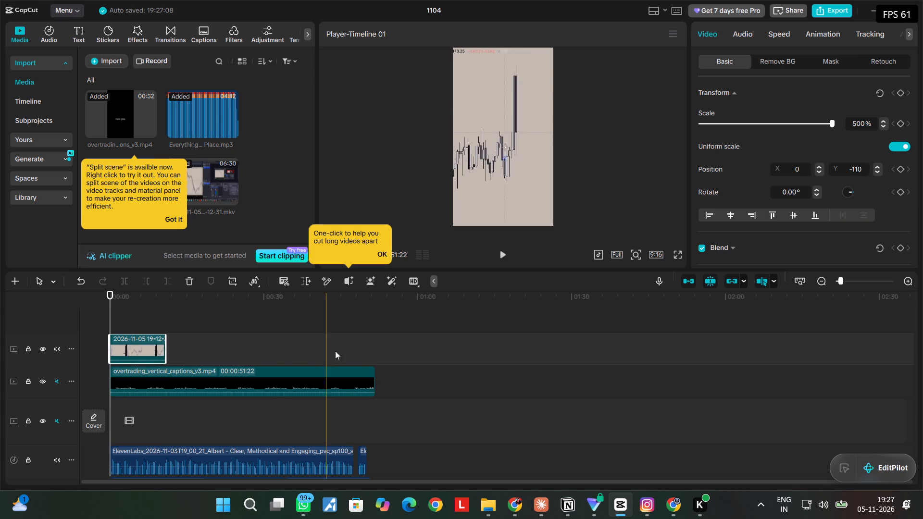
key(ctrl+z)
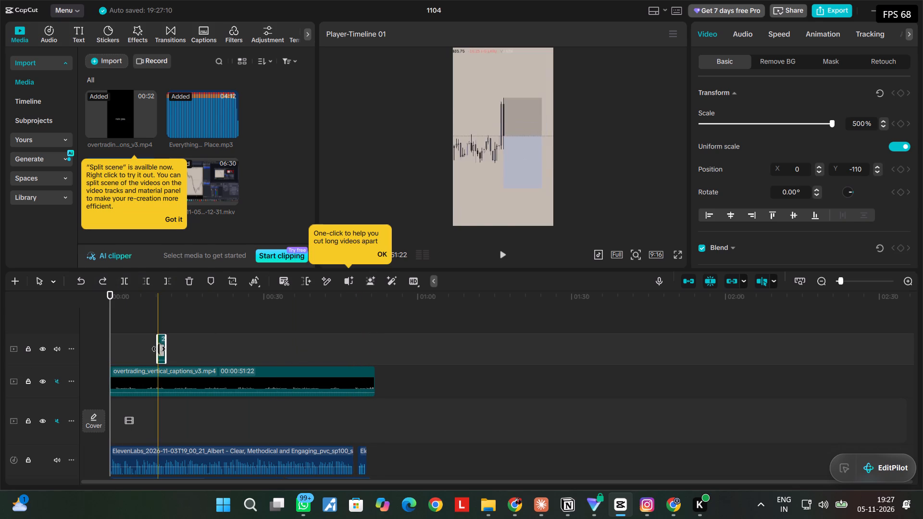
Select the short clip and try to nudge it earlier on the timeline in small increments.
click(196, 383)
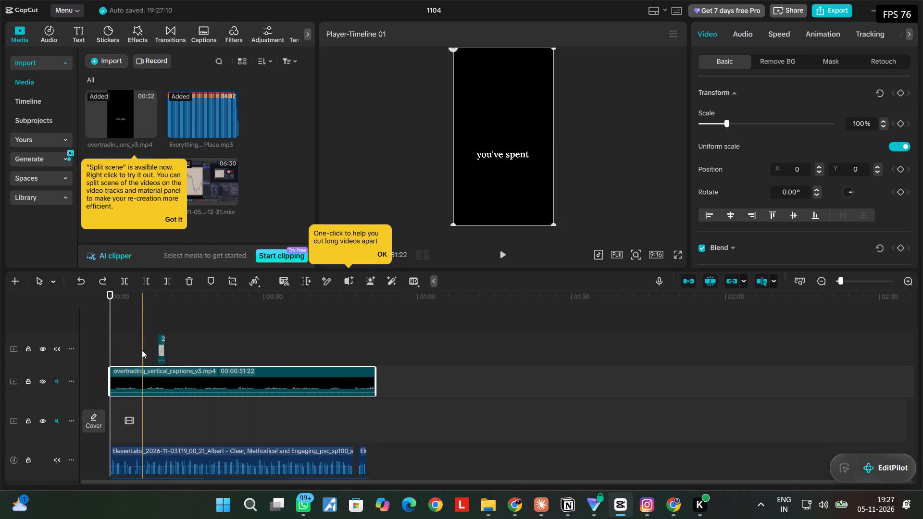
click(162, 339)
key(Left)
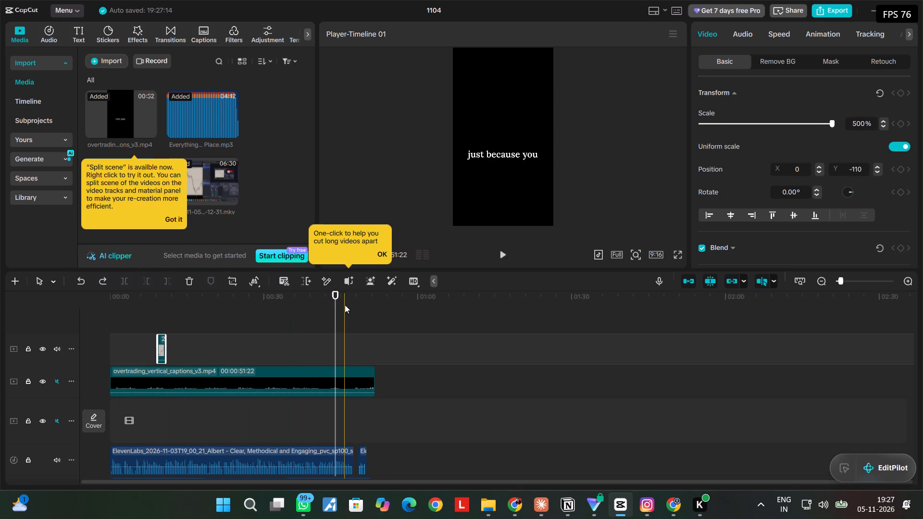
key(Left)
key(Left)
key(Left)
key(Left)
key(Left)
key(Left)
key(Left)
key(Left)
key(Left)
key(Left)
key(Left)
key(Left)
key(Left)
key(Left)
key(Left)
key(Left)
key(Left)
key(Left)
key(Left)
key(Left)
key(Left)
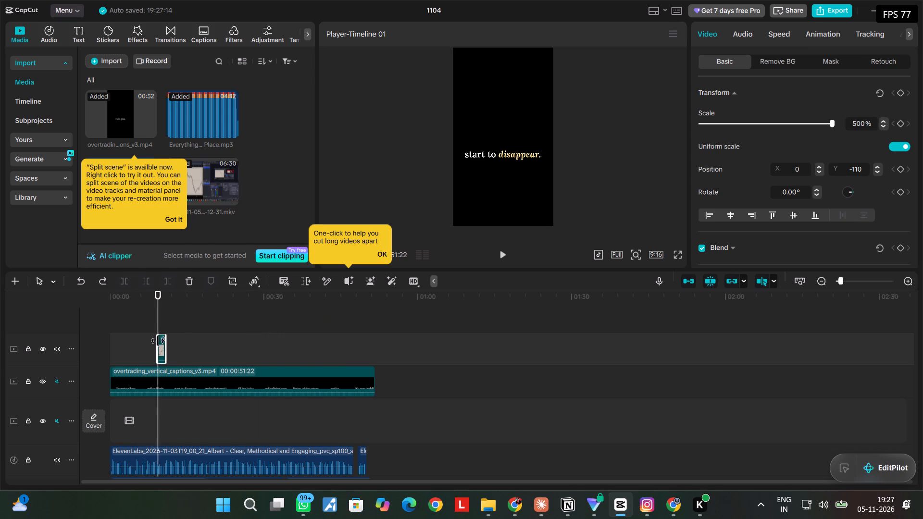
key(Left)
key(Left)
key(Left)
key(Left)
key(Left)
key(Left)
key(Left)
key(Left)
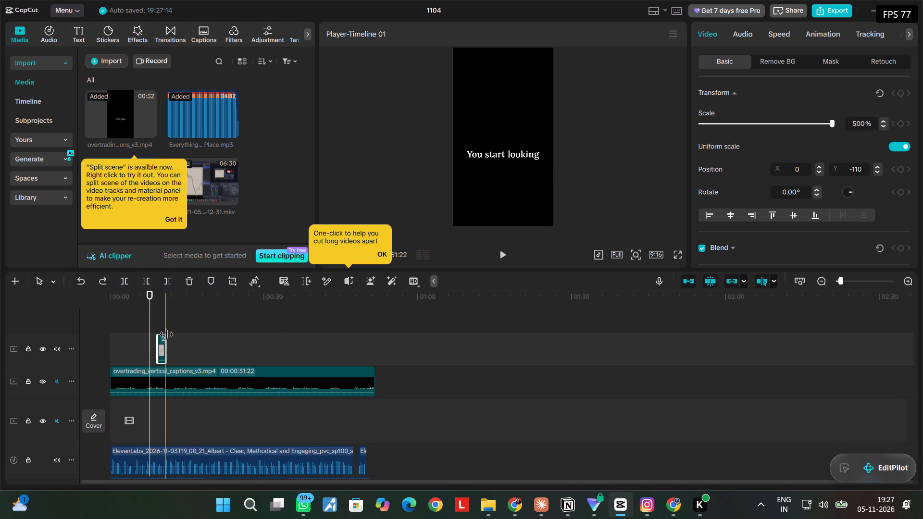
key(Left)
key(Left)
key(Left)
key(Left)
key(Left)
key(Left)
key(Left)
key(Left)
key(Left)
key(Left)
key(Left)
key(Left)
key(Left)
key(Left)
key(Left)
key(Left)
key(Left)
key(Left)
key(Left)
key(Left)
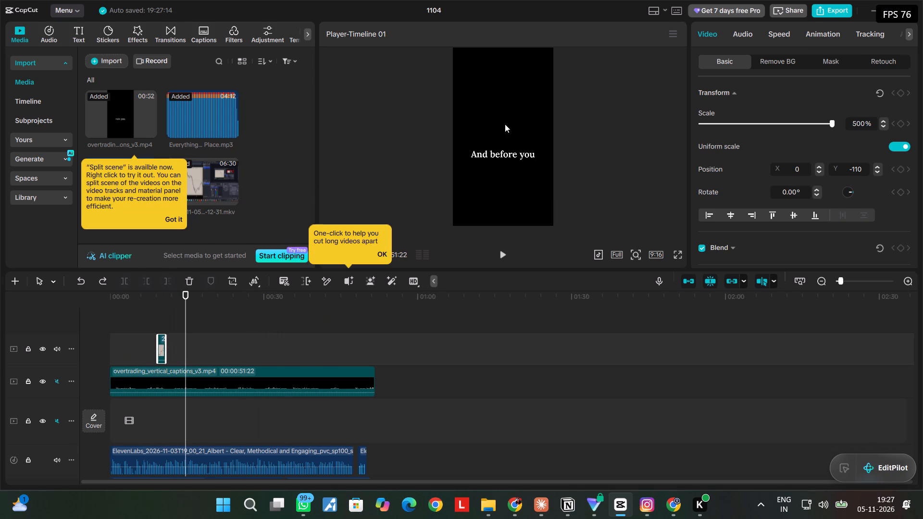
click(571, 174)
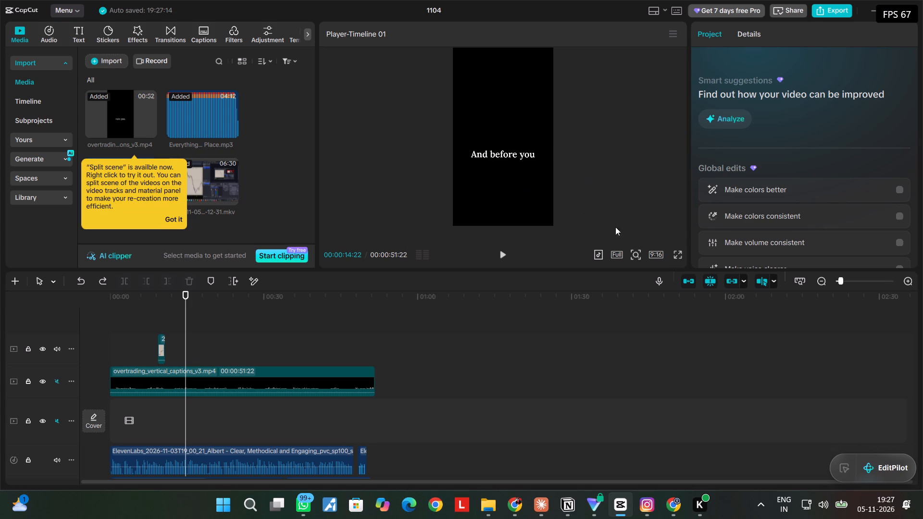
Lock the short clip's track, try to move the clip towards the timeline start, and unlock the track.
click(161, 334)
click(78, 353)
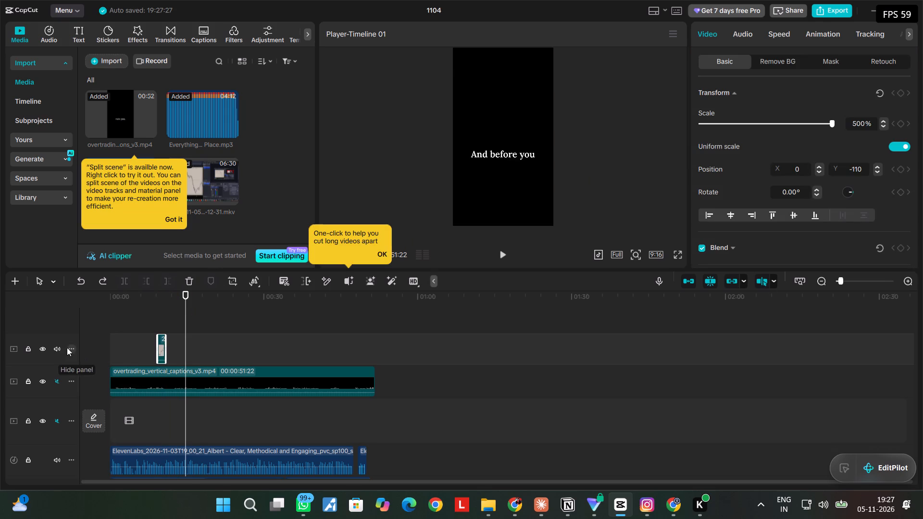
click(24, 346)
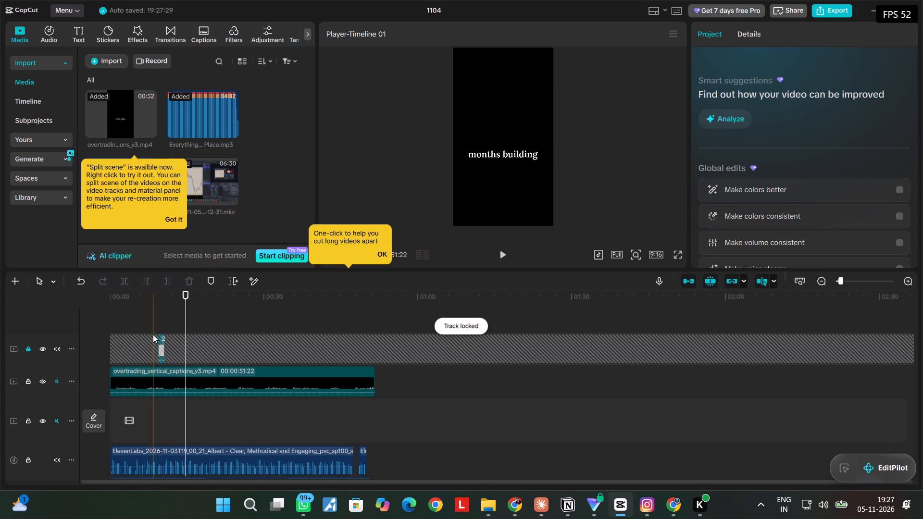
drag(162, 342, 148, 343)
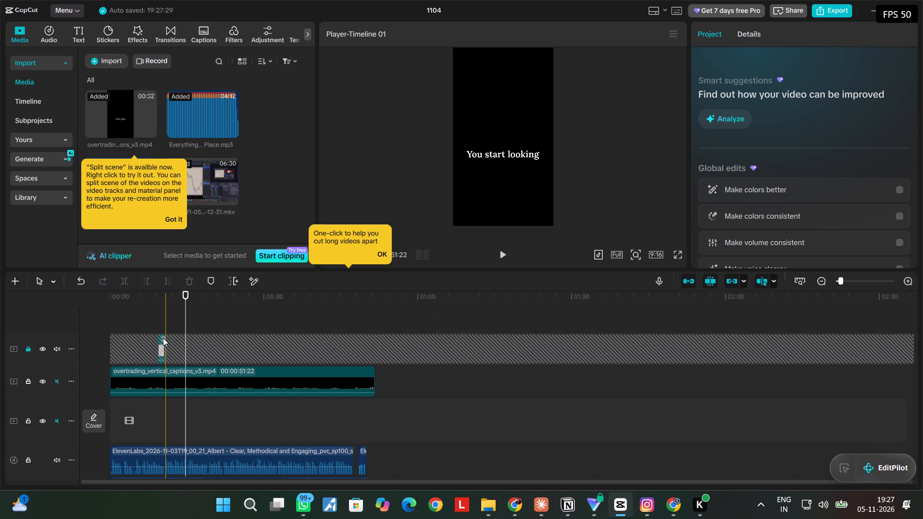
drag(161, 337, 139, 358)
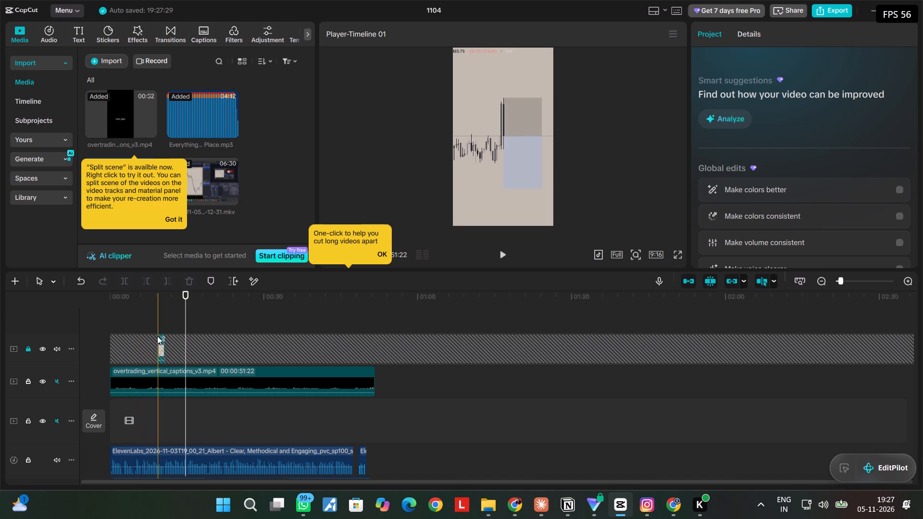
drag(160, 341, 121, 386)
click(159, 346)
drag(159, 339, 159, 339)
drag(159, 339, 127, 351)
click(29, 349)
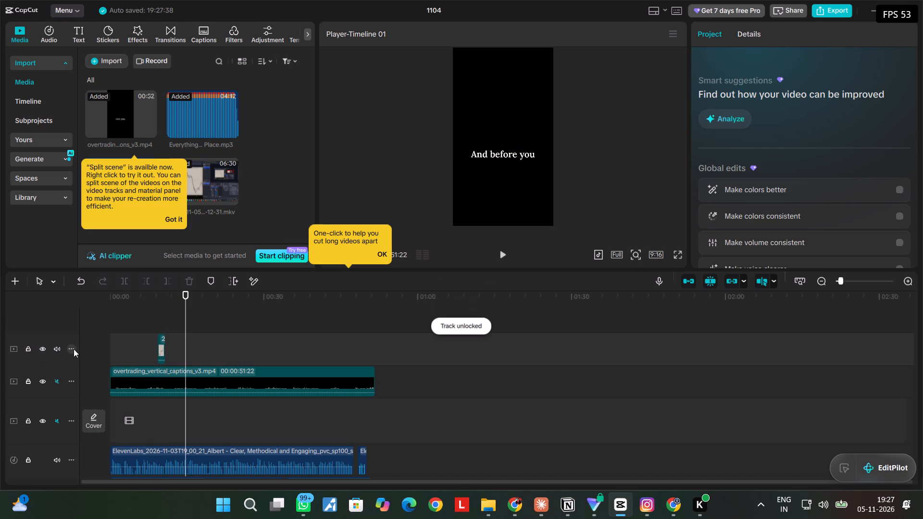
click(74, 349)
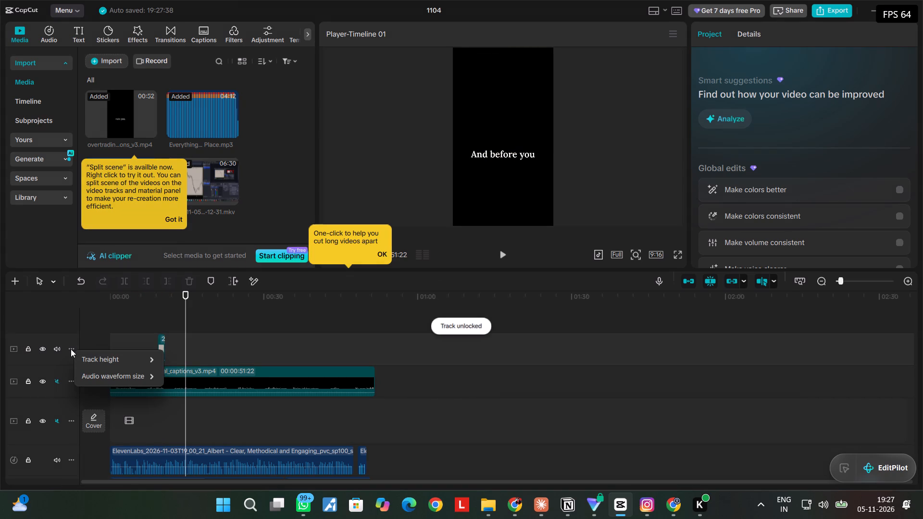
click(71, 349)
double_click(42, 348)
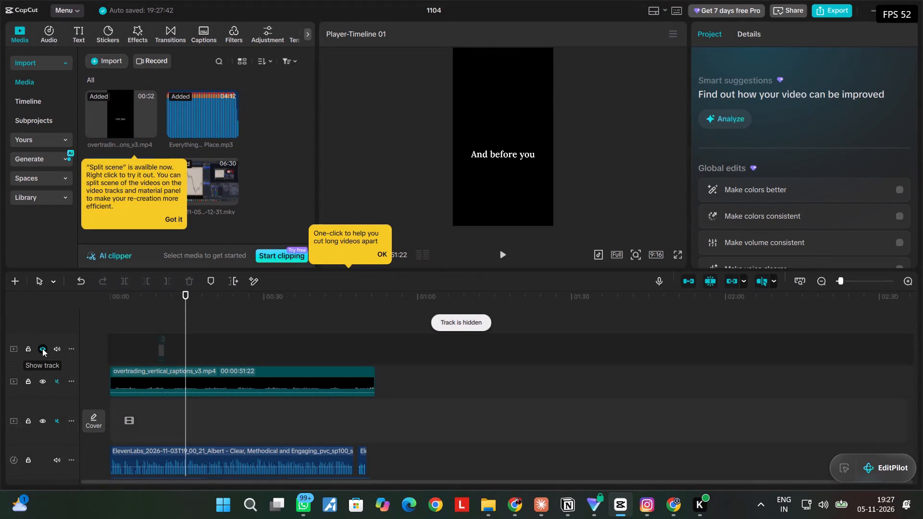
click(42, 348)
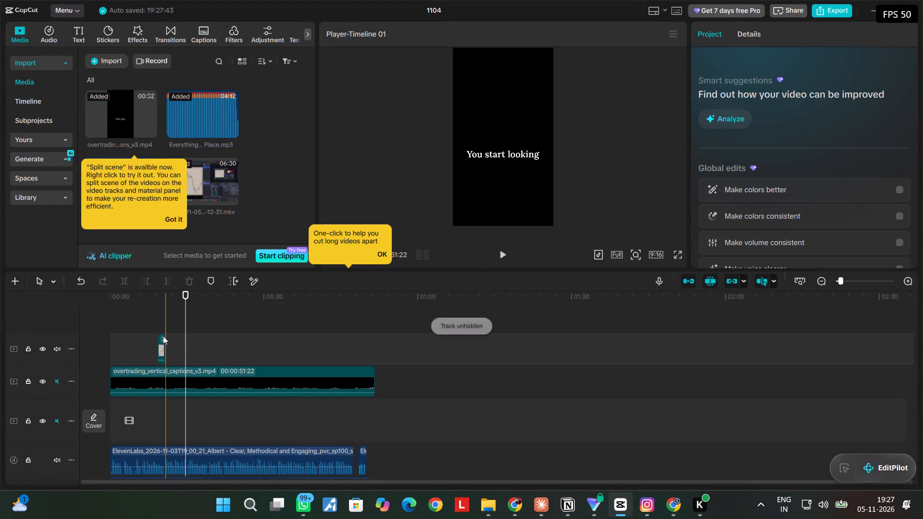
Mute the short clip's track.
click(54, 349)
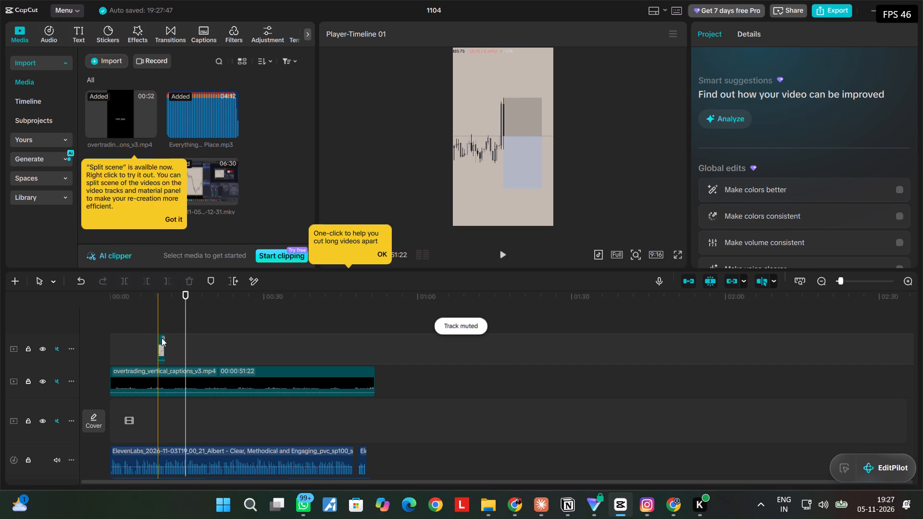
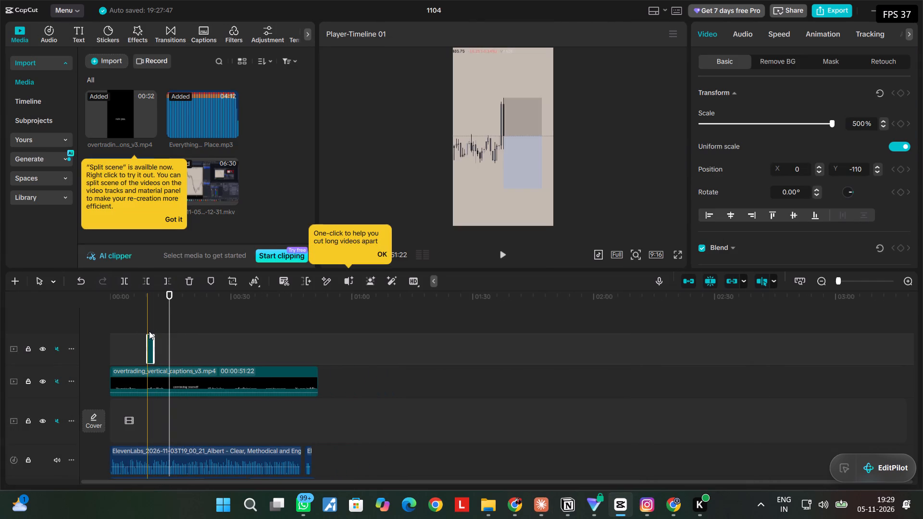
ctrl+scroll(149, 331, down, 4)
ctrl+scroll(149, 331, up, 3)
ctrl+scroll(149, 331, down, 1)
ctrl+scroll(149, 331, up, 3)
ctrl+scroll(149, 331, down, 14)
ctrl+scroll(149, 331, up, 8)
ctrl+scroll(149, 333, down, 3)
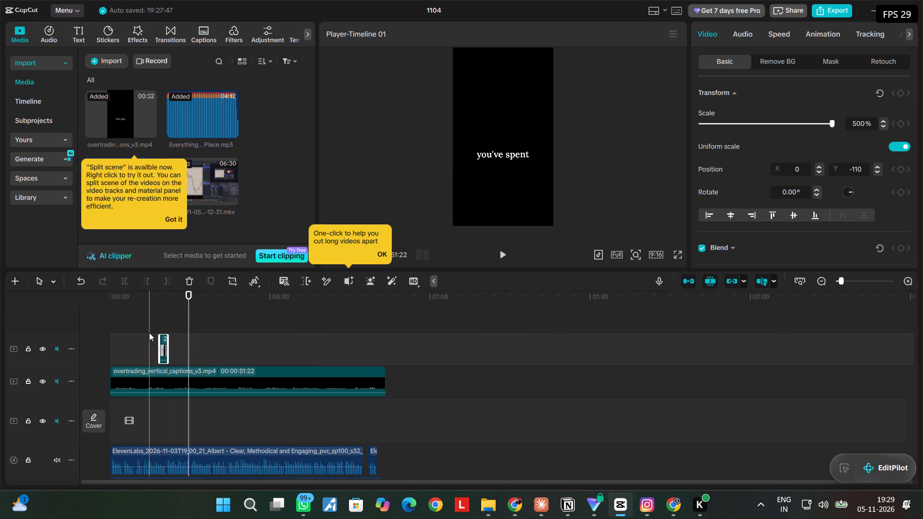
ctrl+scroll(149, 333, down, 2)
ctrl+scroll(149, 333, up, 1)
ctrl+scroll(149, 333, down, 10)
ctrl+scroll(149, 333, up, 3)
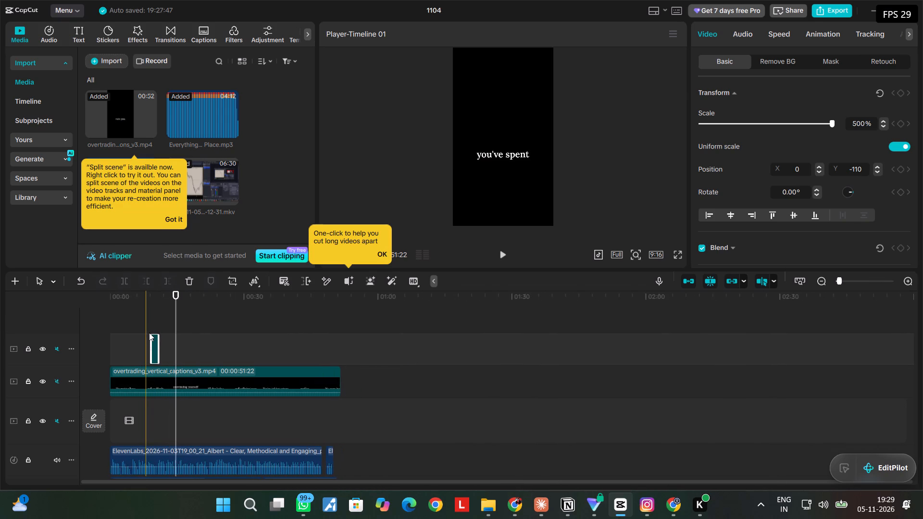
ctrl+scroll(149, 333, up, 1)
ctrl+scroll(149, 333, down, 1)
ctrl+scroll(149, 333, up, 11)
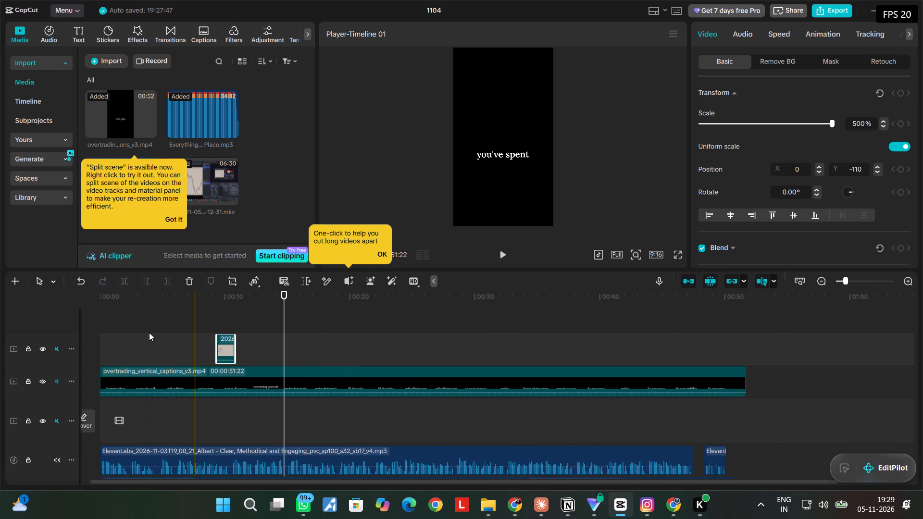
ctrl+scroll(149, 333, up, 16)
ctrl+scroll(149, 333, down, 1)
ctrl+scroll(149, 333, up, 4)
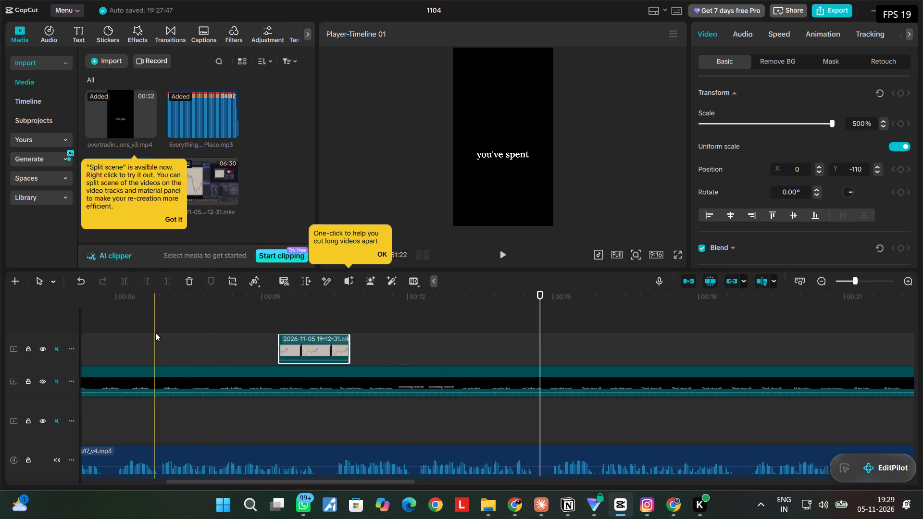
drag(306, 338, 201, 341)
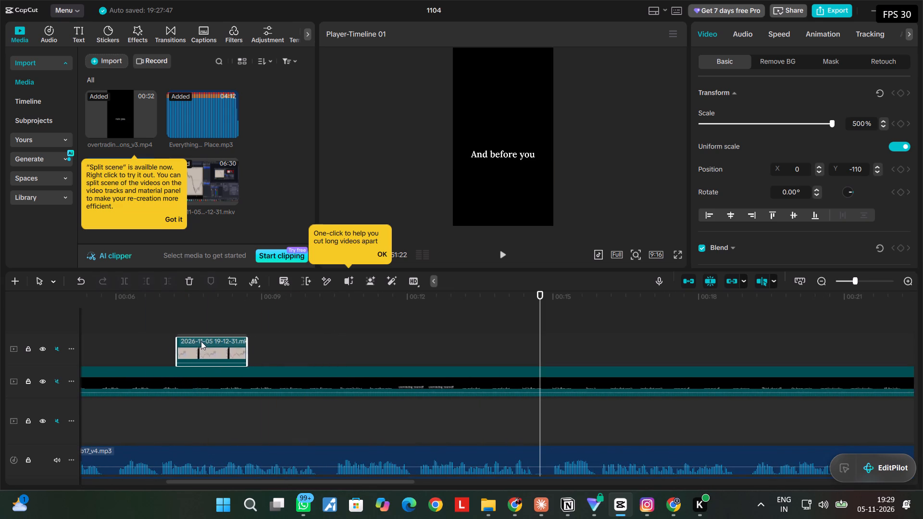
drag(201, 341, 112, 336)
Play the video from the start to check the short clip's timing against the captions and voice-over.
ctrl+scroll(250, 385, down, 2)
ctrl+scroll(250, 385, up, 1)
ctrl+scroll(250, 385, down, 1)
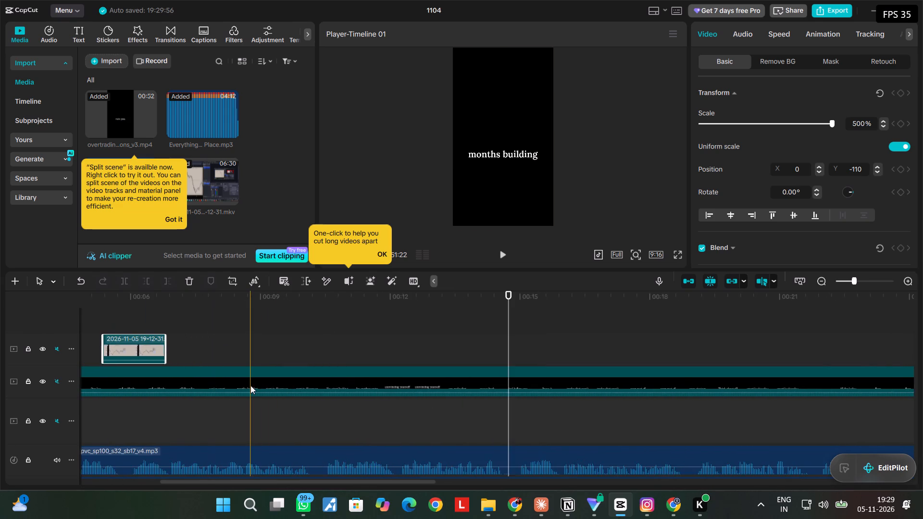
ctrl+scroll(250, 385, down, 2)
ctrl+scroll(250, 385, up, 1)
ctrl+scroll(250, 385, down, 18)
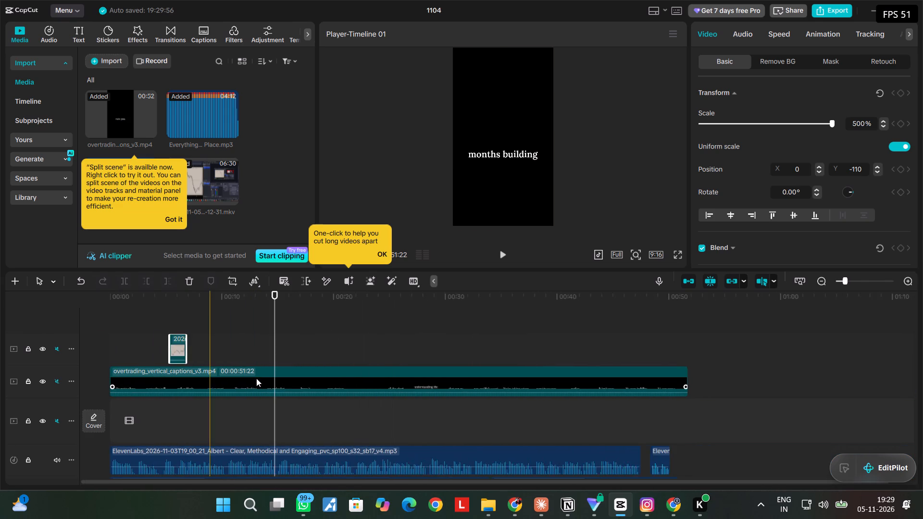
ctrl+scroll(256, 378, down, 3)
click(501, 250)
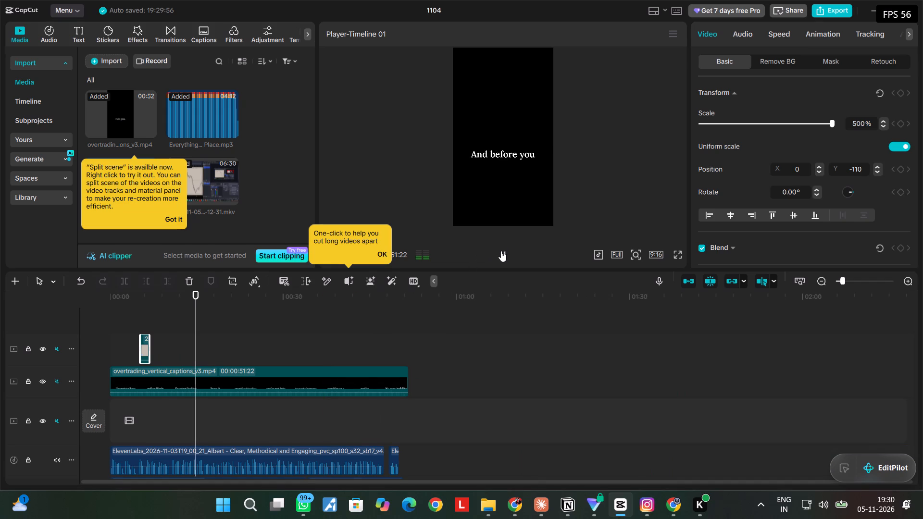
click(397, 164)
drag(220, 294, 102, 311)
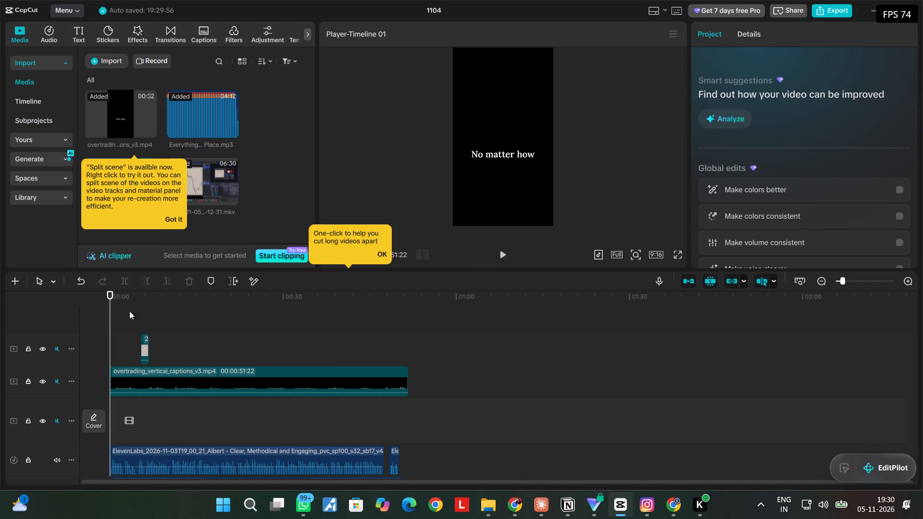
click(504, 252)
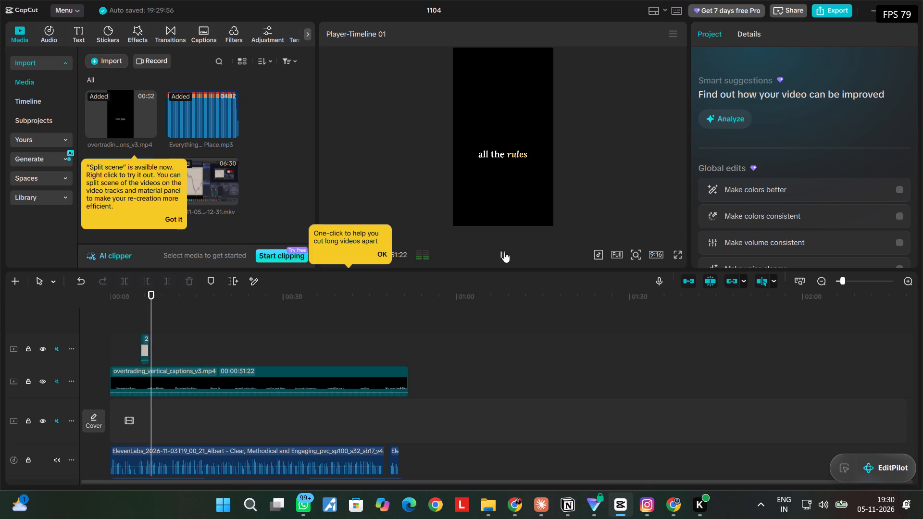
click(504, 252)
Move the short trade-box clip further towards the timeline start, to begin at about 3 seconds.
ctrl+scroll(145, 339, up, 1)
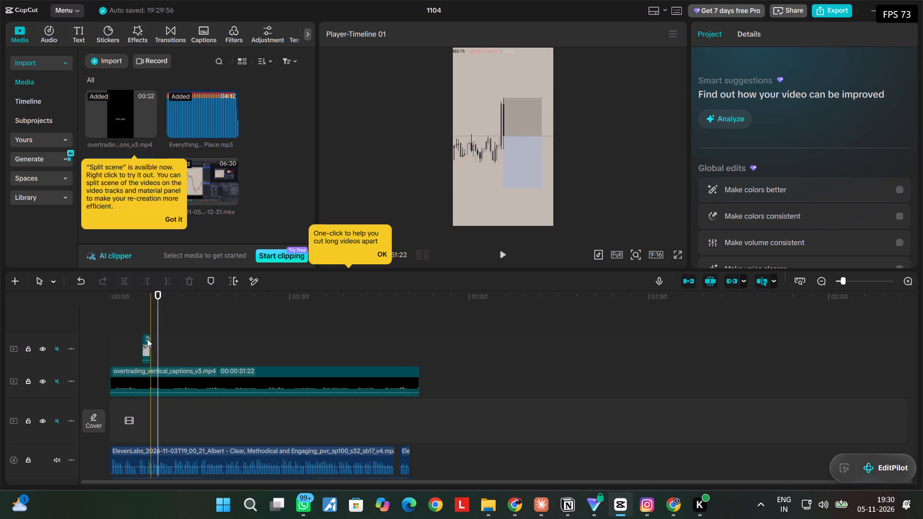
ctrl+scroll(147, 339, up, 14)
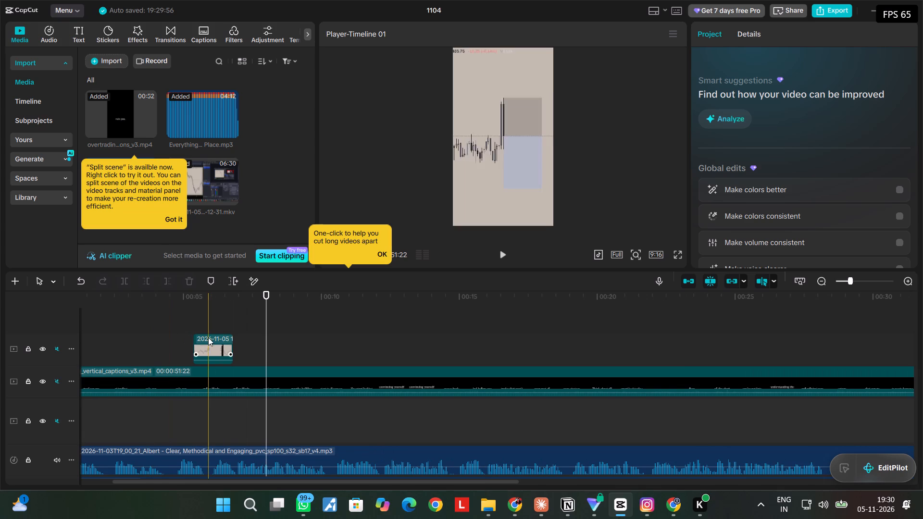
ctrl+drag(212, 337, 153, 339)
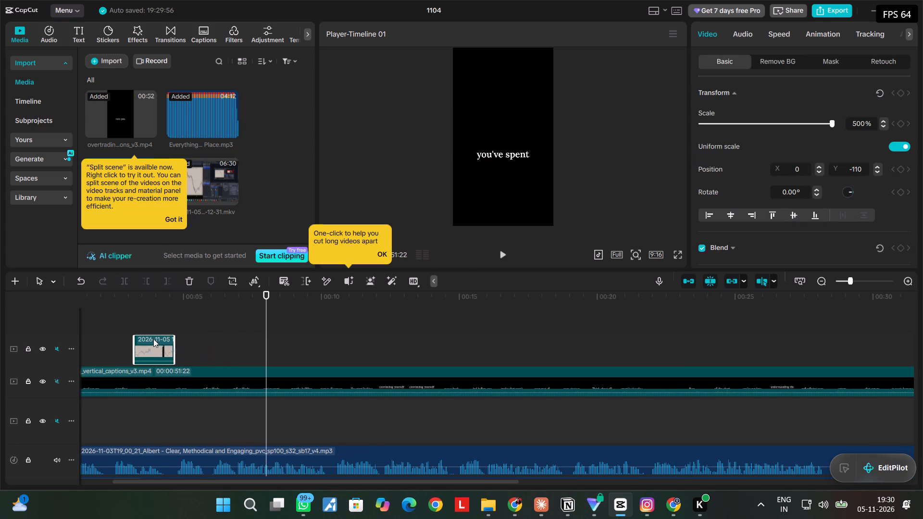
Play the opening section to check where the short trade-box clip appears between the captions.
drag(266, 316, 110, 321)
click(505, 249)
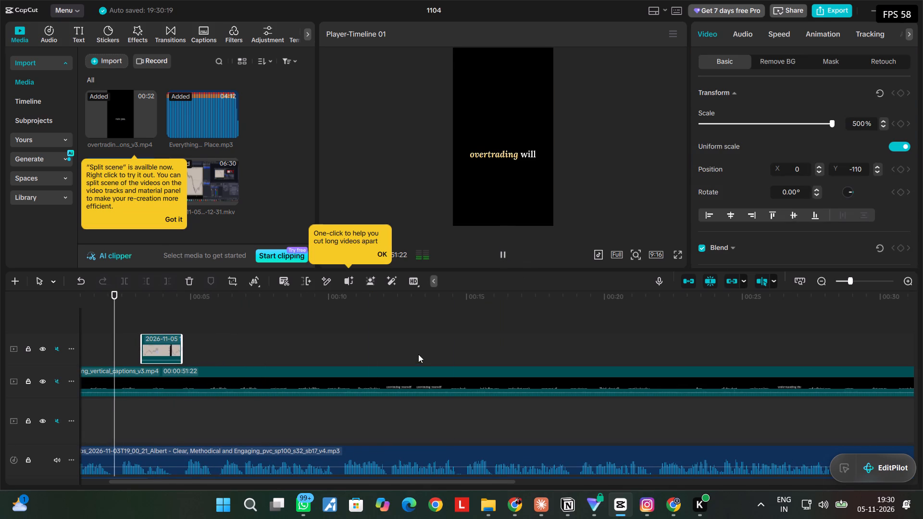
click(504, 255)
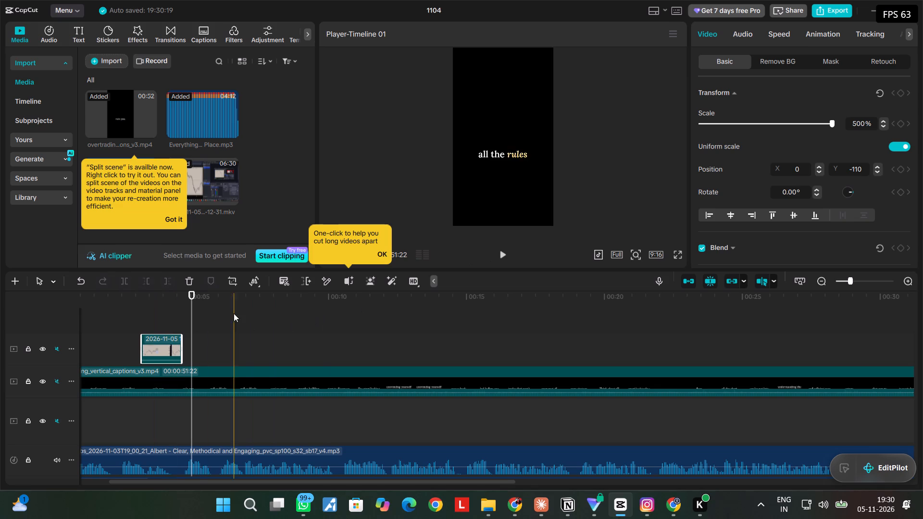
Find the "One loss..." caption and move the short clip later to start there, at about 4.6 seconds.
drag(190, 300, 185, 300)
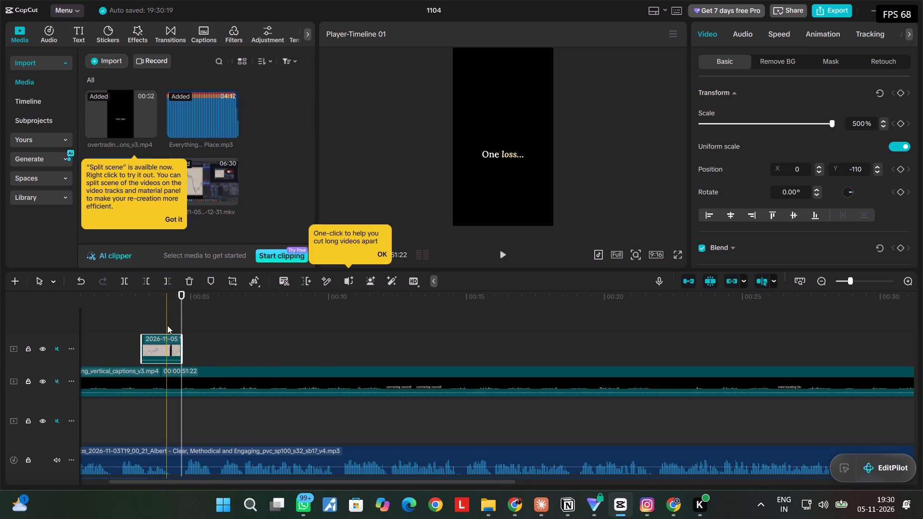
drag(155, 336, 194, 343)
drag(200, 335, 200, 340)
Play the section around the short clip to check its new position against the captions.
click(500, 256)
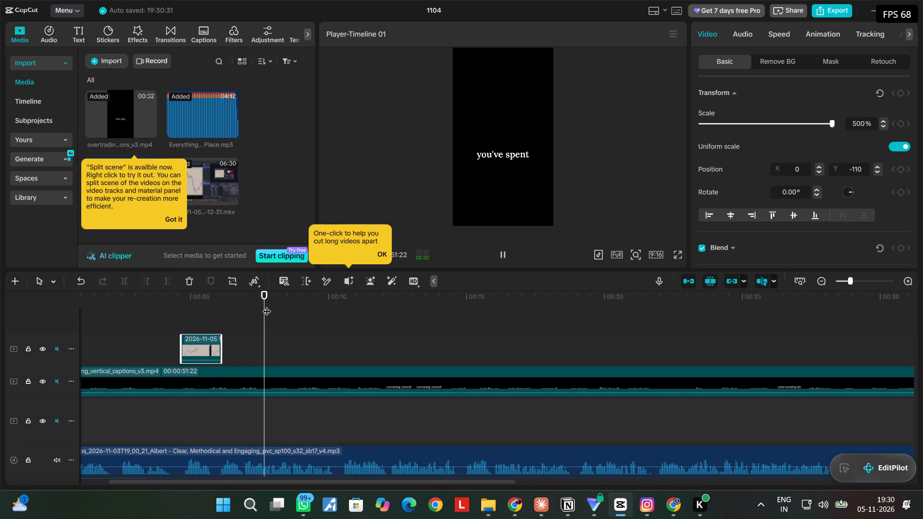
drag(280, 298, 189, 309)
click(493, 257)
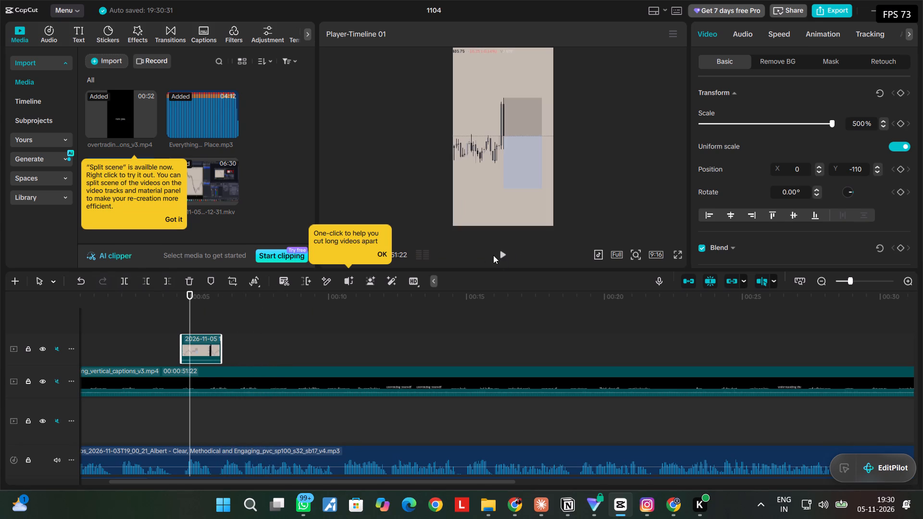
click(494, 255)
click(499, 257)
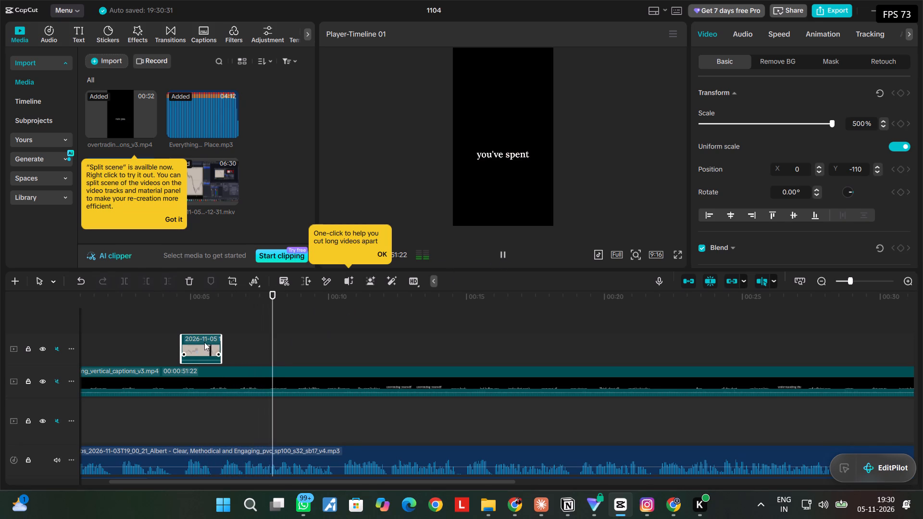
Trim the end of the short clip to about 5.8 seconds, where the "and suddenly," caption shows.
drag(219, 350, 211, 352)
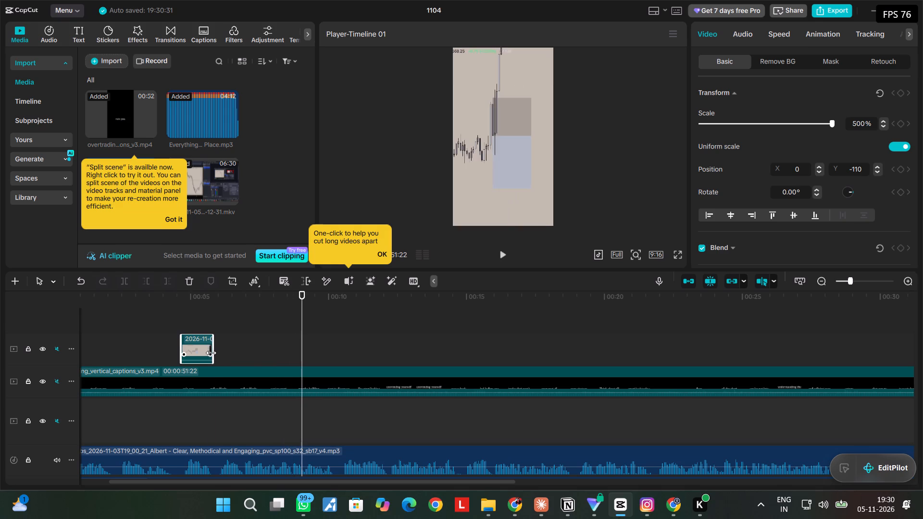
drag(299, 349, 191, 350)
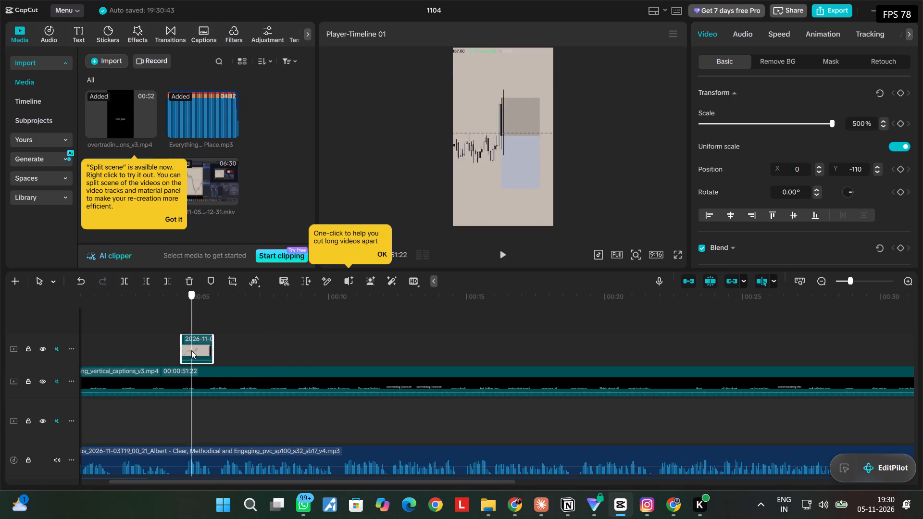
drag(191, 350, 213, 346)
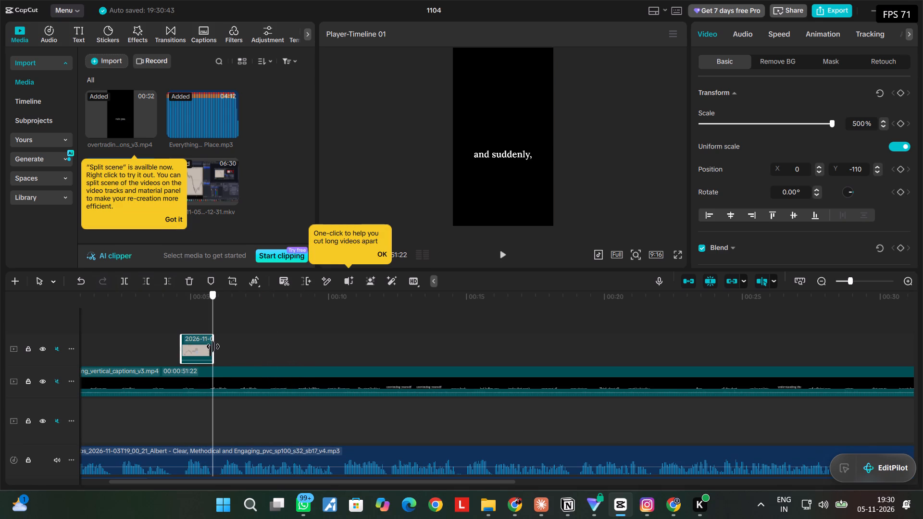
Play the video from the start and replay the part leading into the short clip to review the trimmed timing.
drag(213, 346, 6, 355)
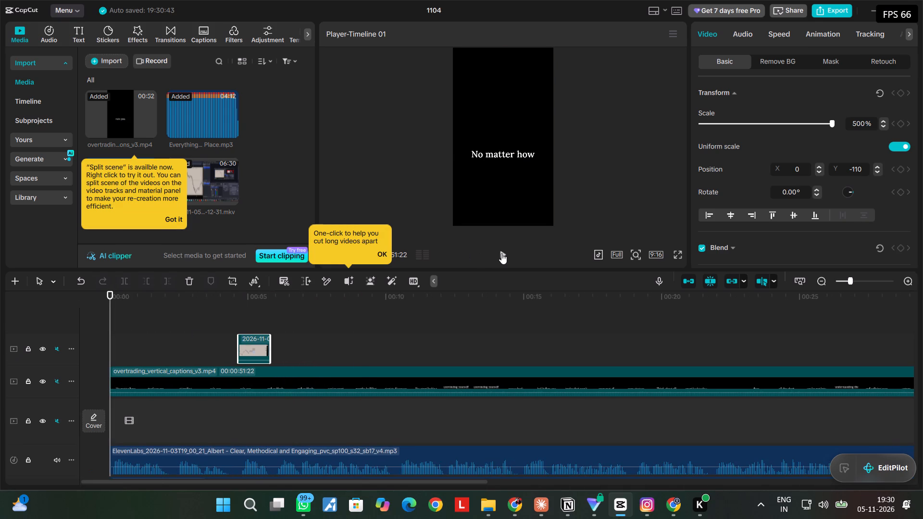
click(501, 253)
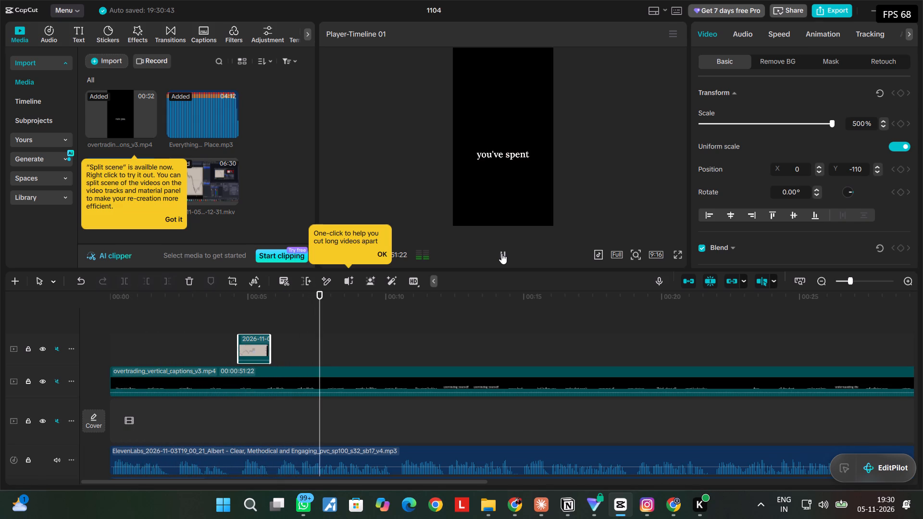
click(501, 253)
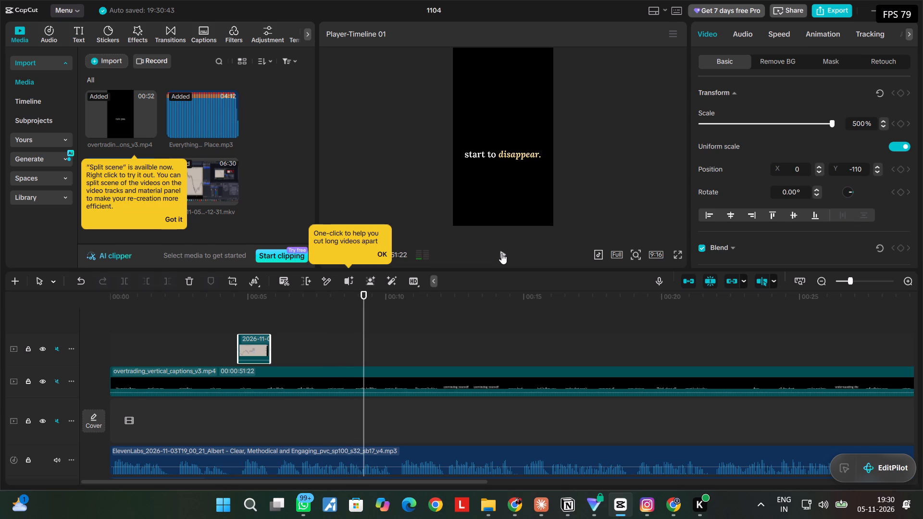
drag(366, 296, 210, 332)
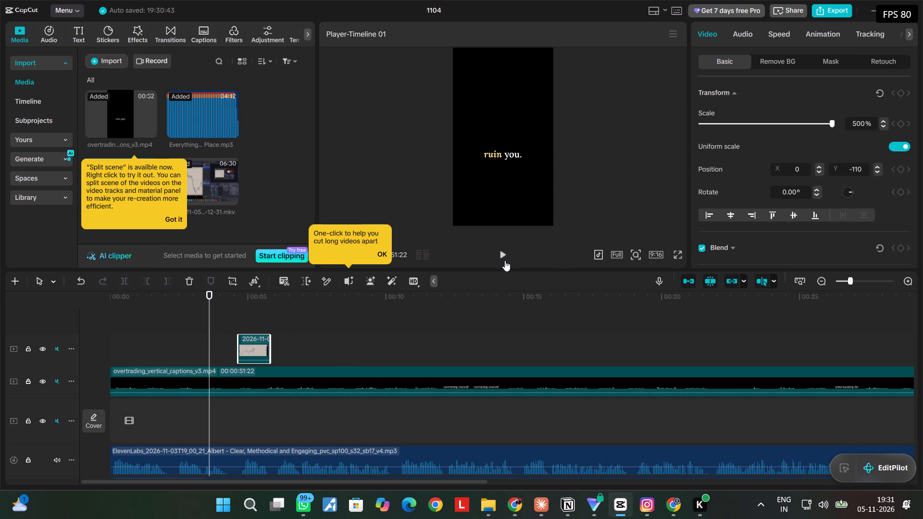
click(505, 259)
click(505, 259)
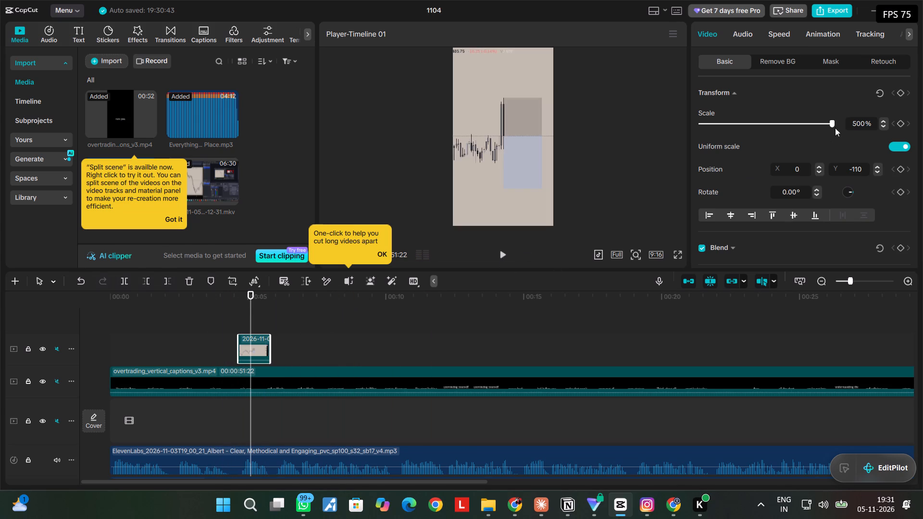
Look through the short clip's background removal, chroma key, mask and retouch options for a suitable appearance adjustment.
click(787, 60)
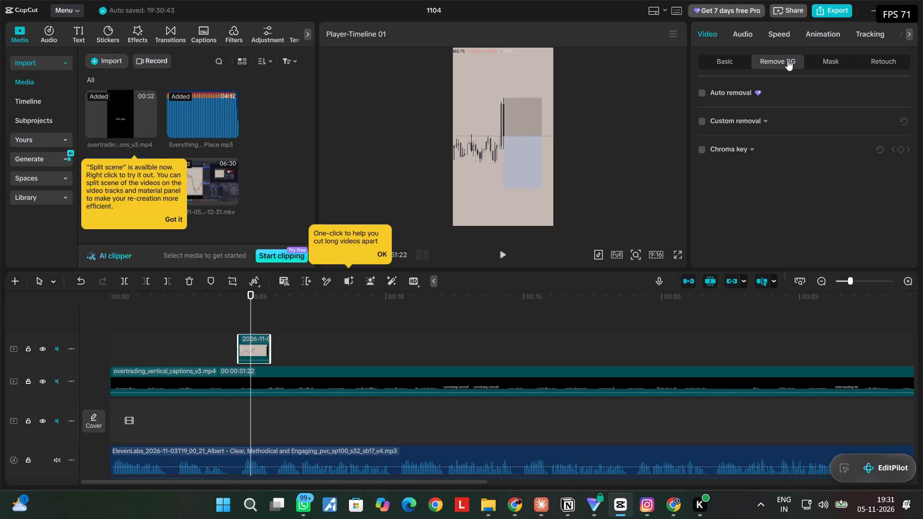
click(754, 124)
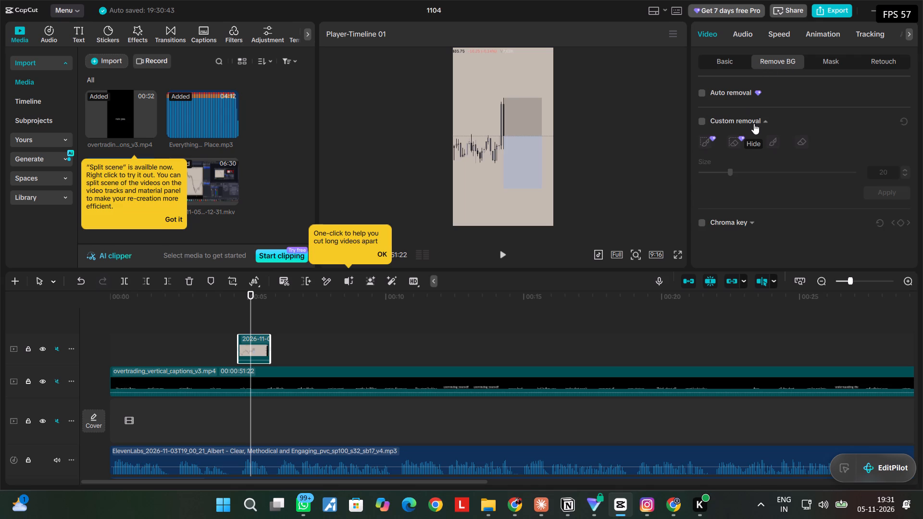
click(754, 124)
click(747, 146)
click(747, 146)
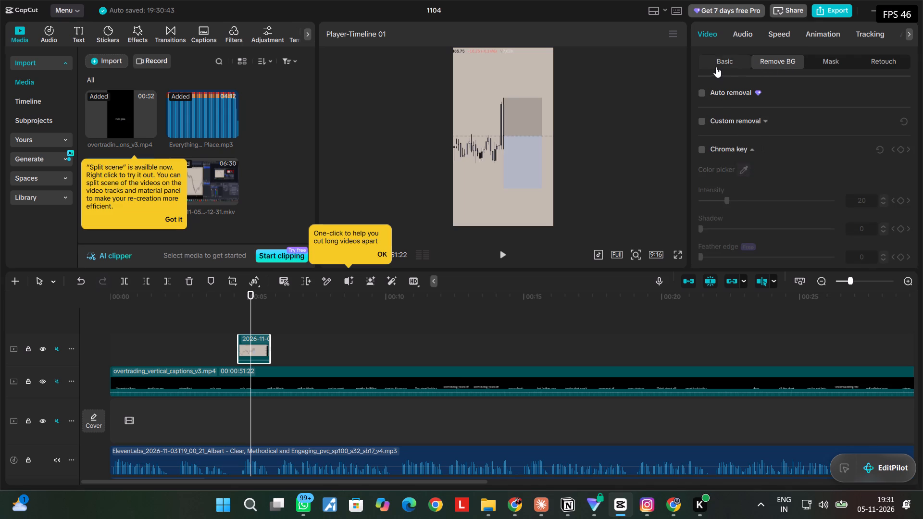
click(722, 60)
click(817, 57)
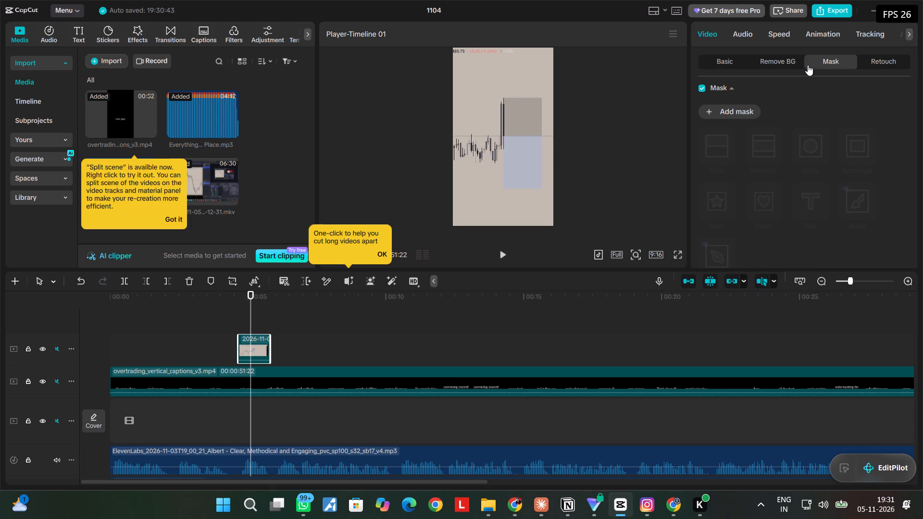
click(874, 65)
click(744, 41)
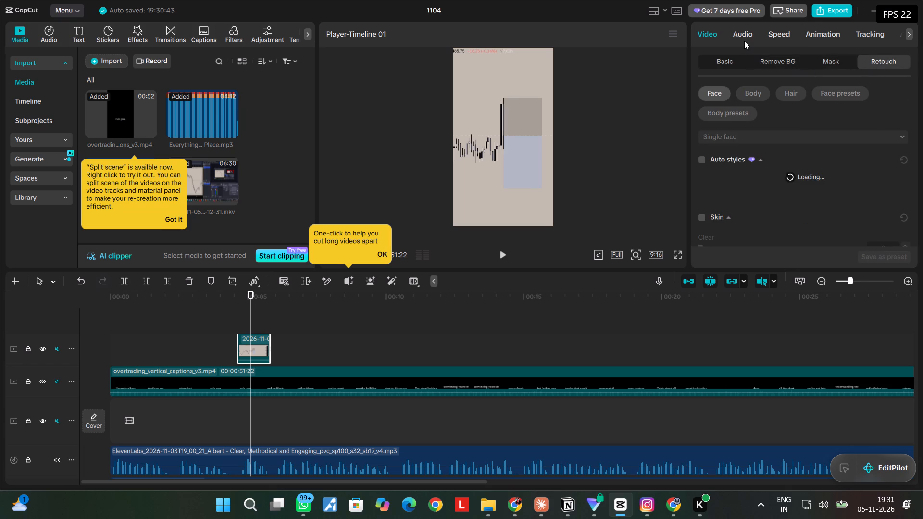
click(713, 43)
scroll(779, 211, down, 3)
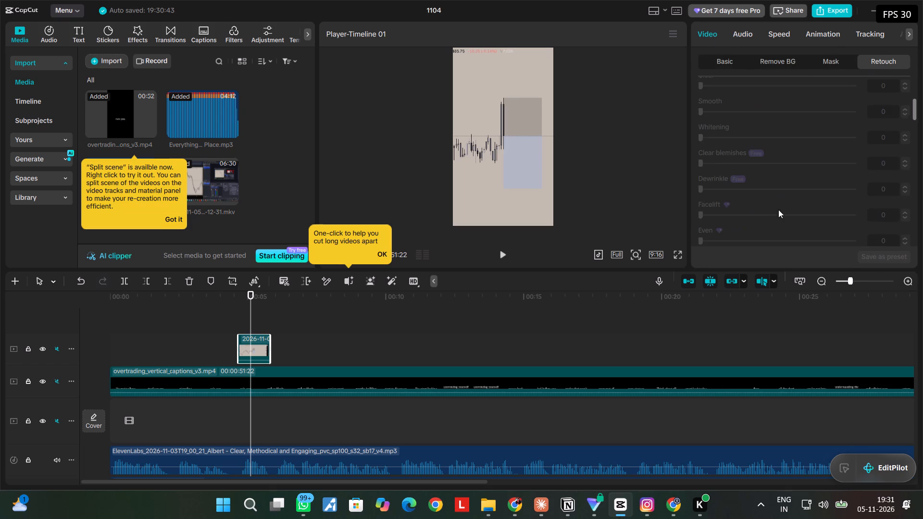
scroll(756, 196, down, 1)
scroll(756, 196, up, 3)
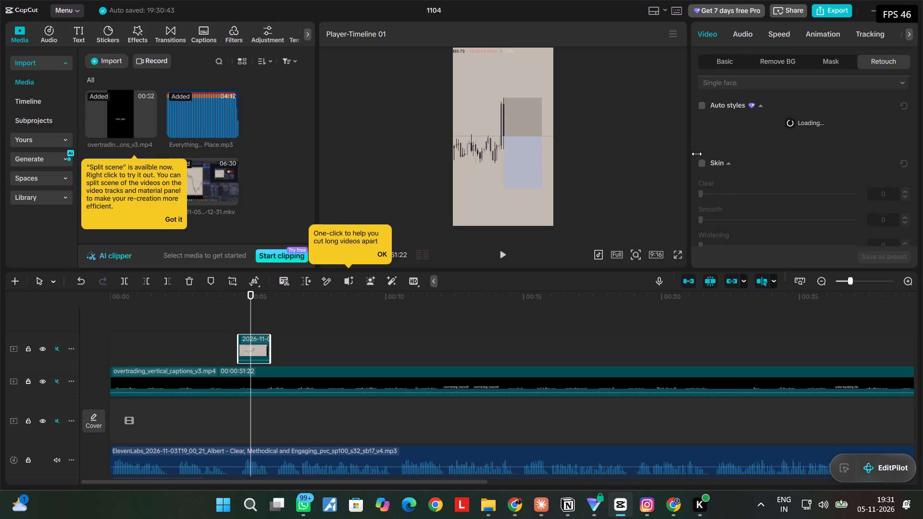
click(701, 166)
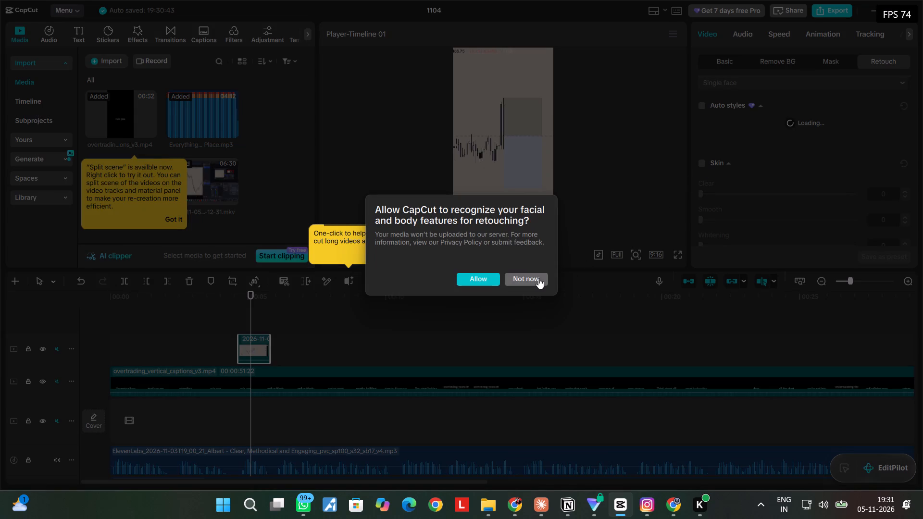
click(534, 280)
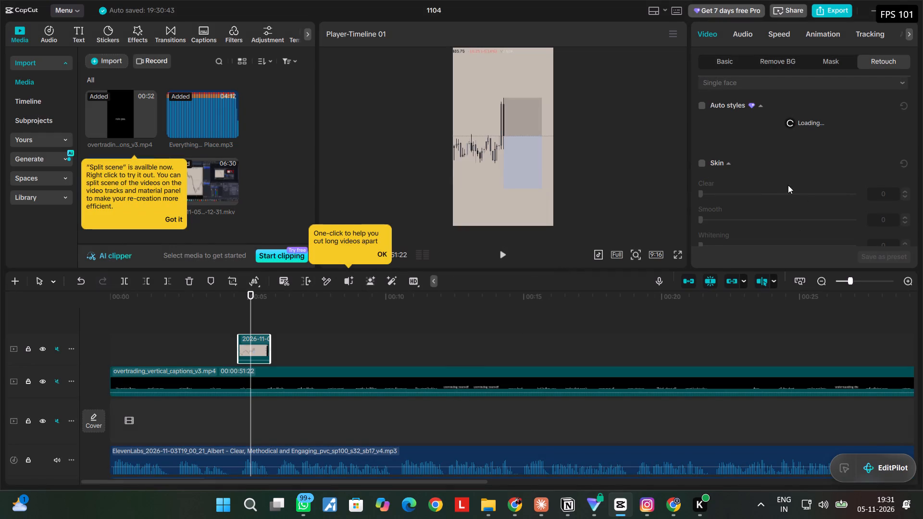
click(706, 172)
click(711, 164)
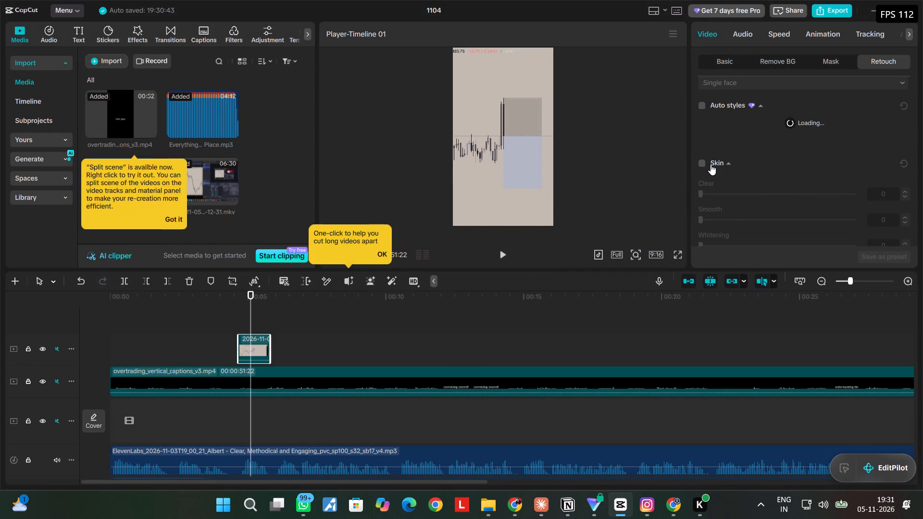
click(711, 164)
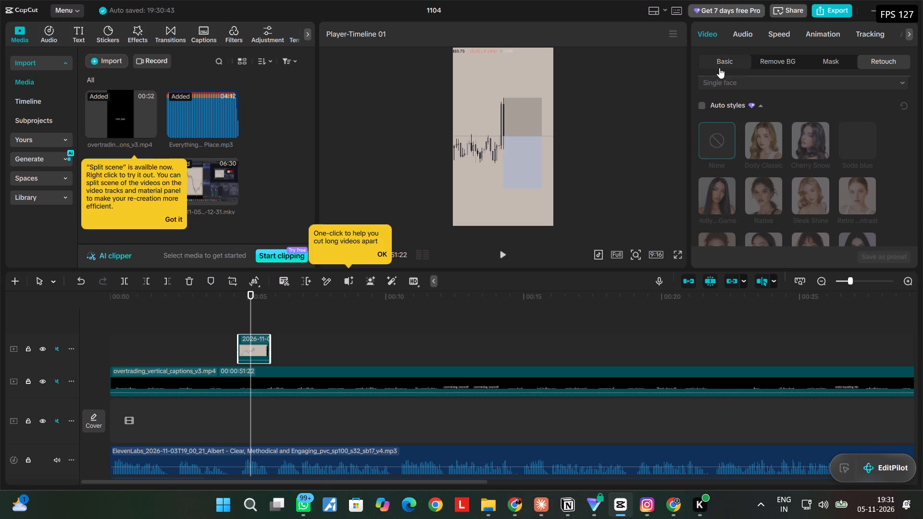
Examine the short clip's basic, background removal, mask, retouch, animation, tracking and colour adjustment options.
click(719, 67)
click(767, 68)
click(740, 67)
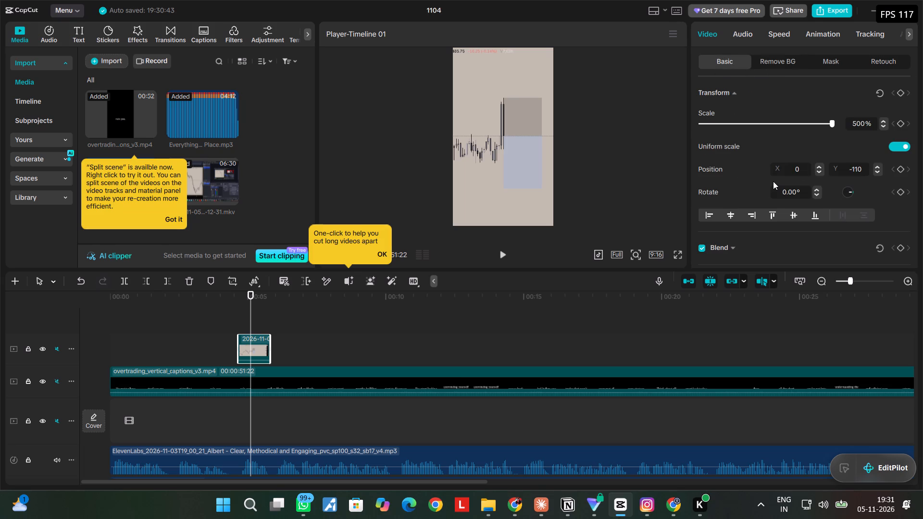
scroll(772, 184, down, 3)
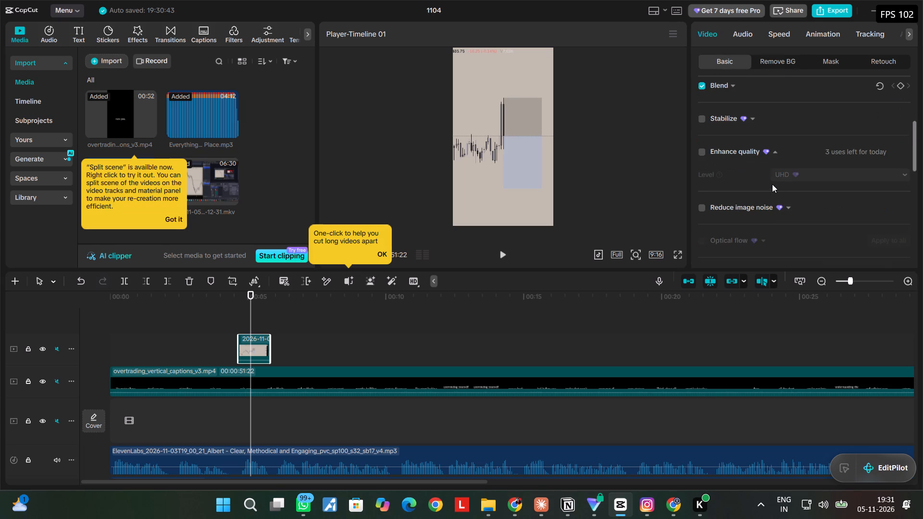
scroll(772, 184, down, 2)
scroll(772, 184, up, 2)
scroll(772, 184, down, 5)
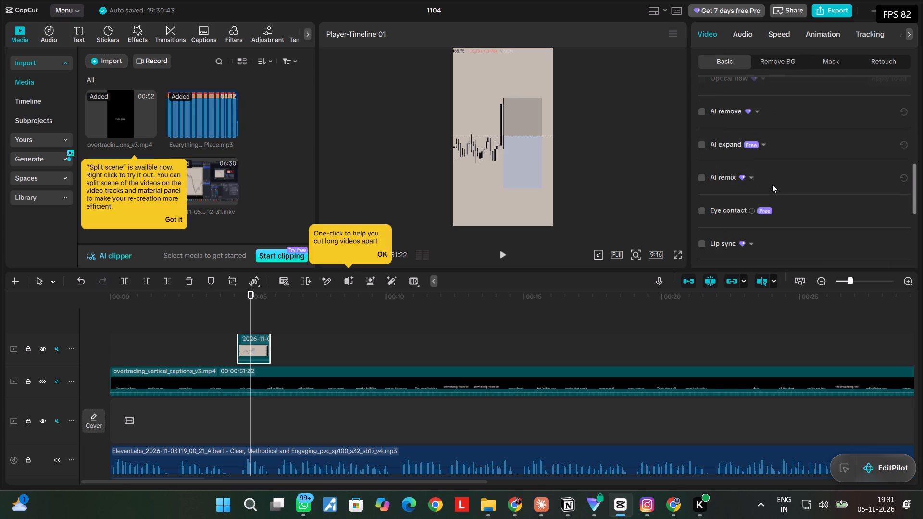
scroll(772, 184, down, 2)
scroll(761, 131, down, 1)
scroll(761, 134, up, 1)
scroll(761, 134, down, 3)
click(771, 63)
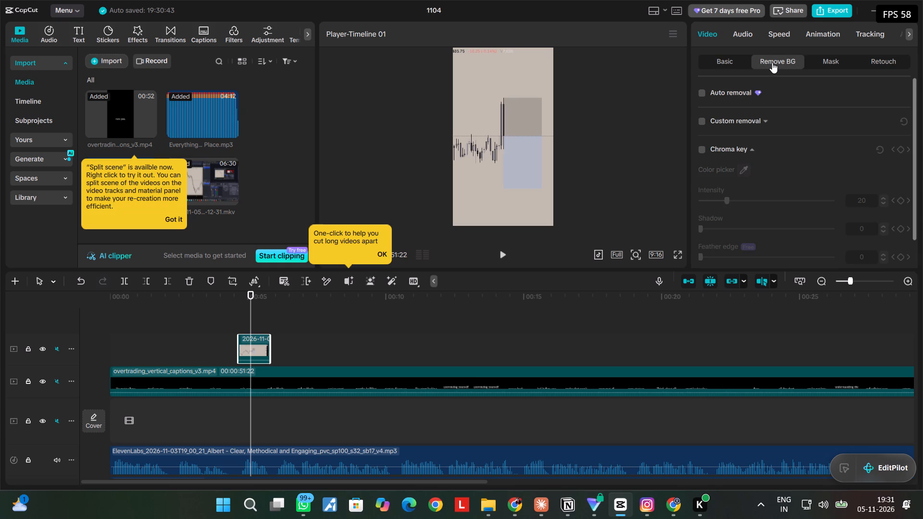
click(811, 55)
double_click(884, 71)
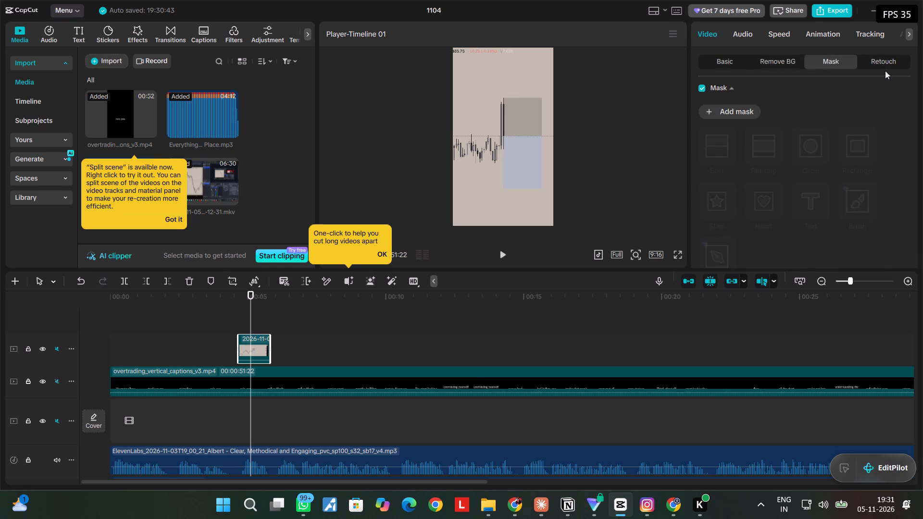
click(888, 67)
scroll(832, 175, down, 3)
scroll(832, 175, up, 3)
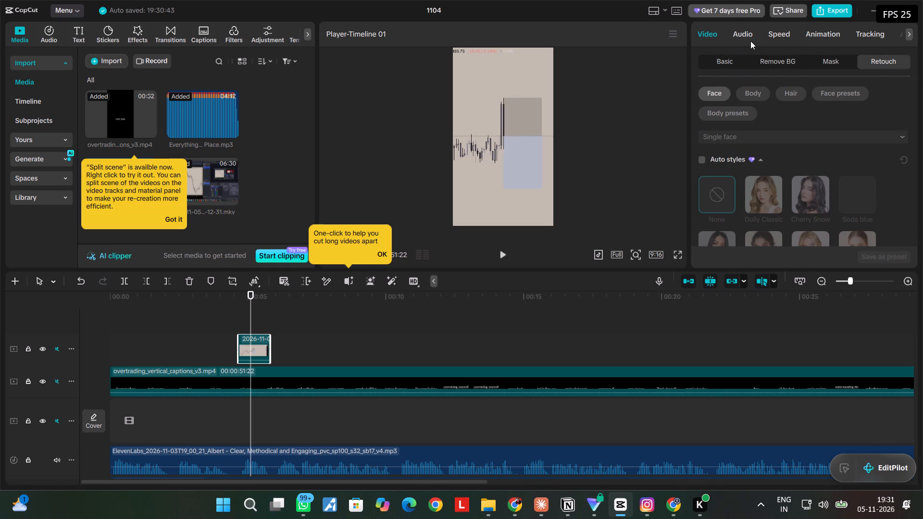
click(816, 38)
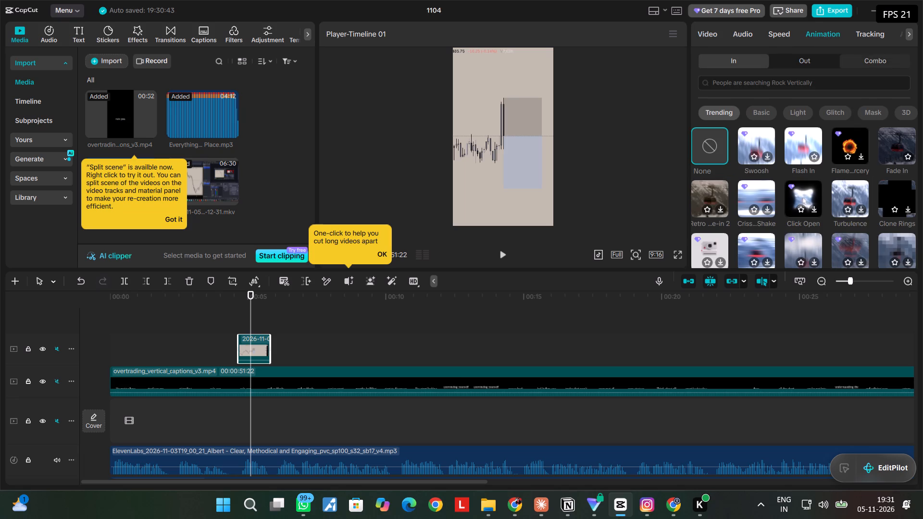
click(875, 36)
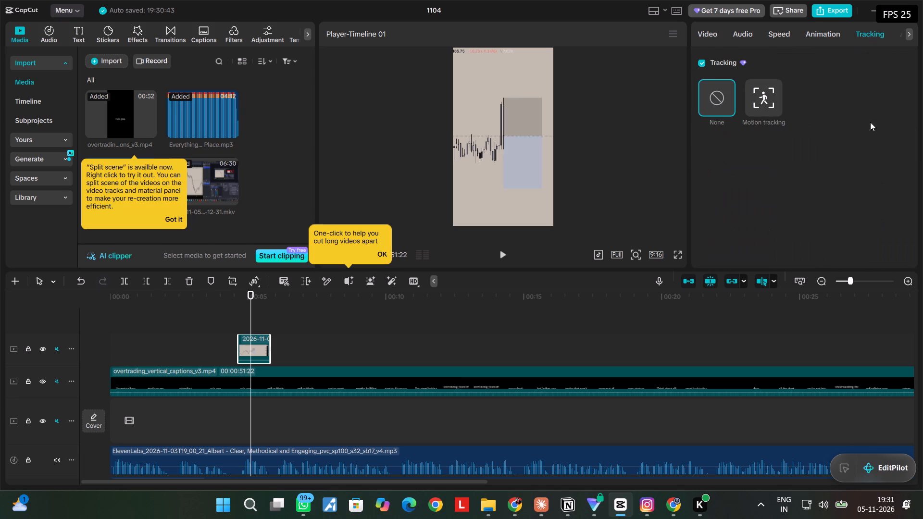
click(908, 32)
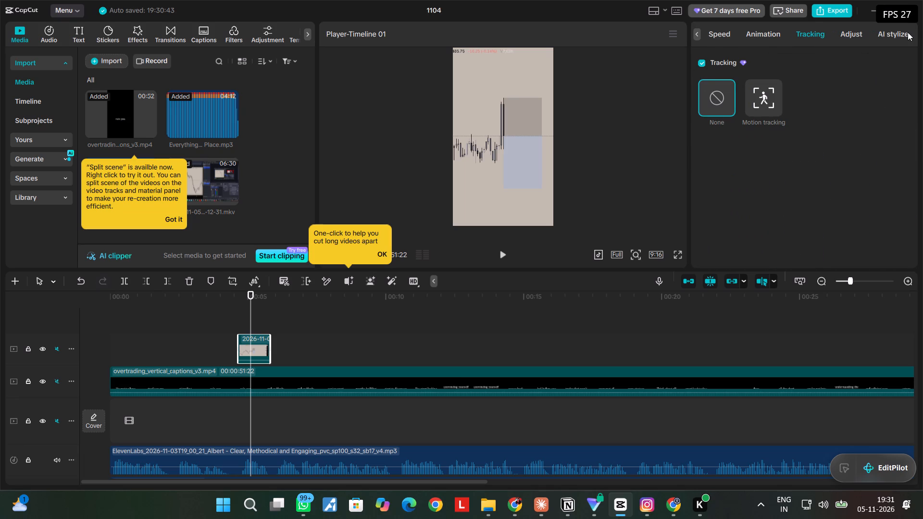
click(908, 32)
click(848, 30)
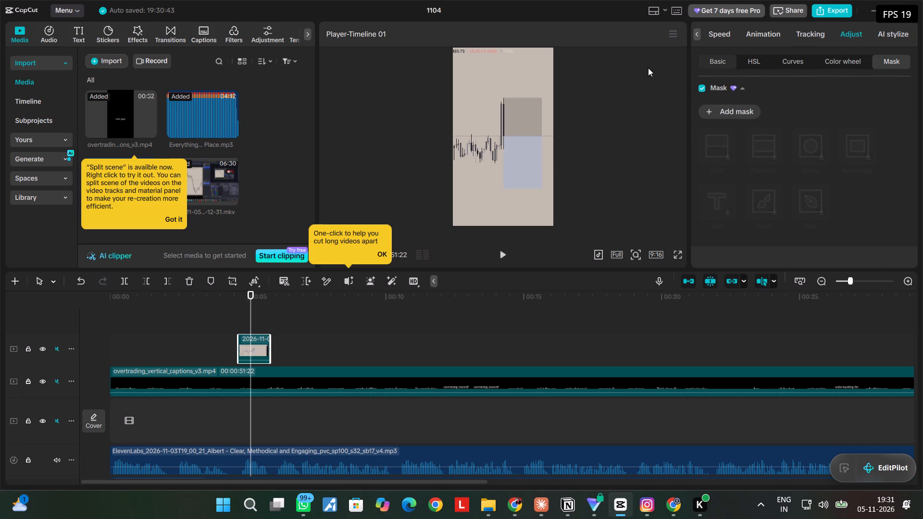
Lower the short clip's blend opacity to 35%.
triple_click(700, 36)
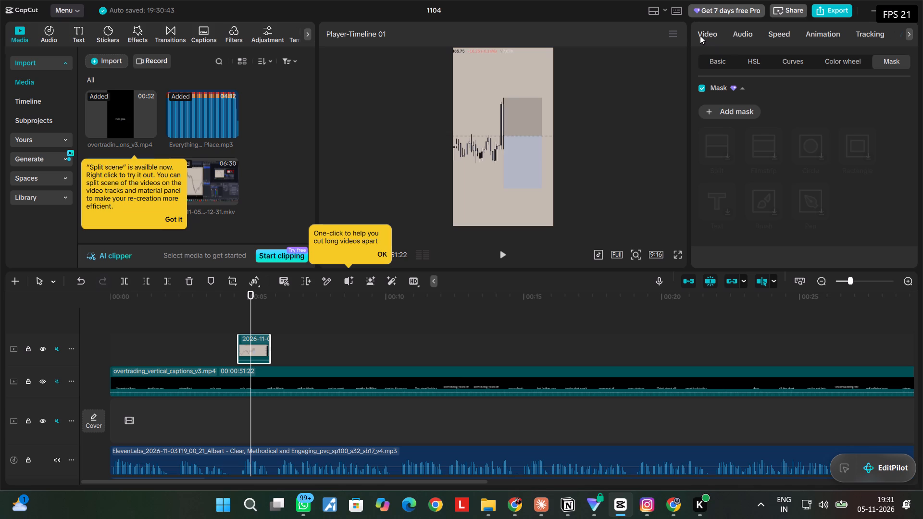
click(711, 39)
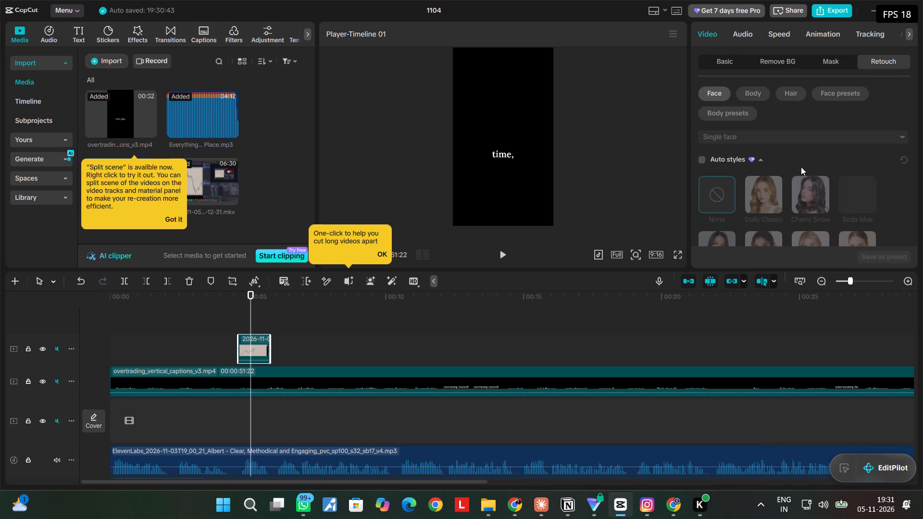
click(707, 57)
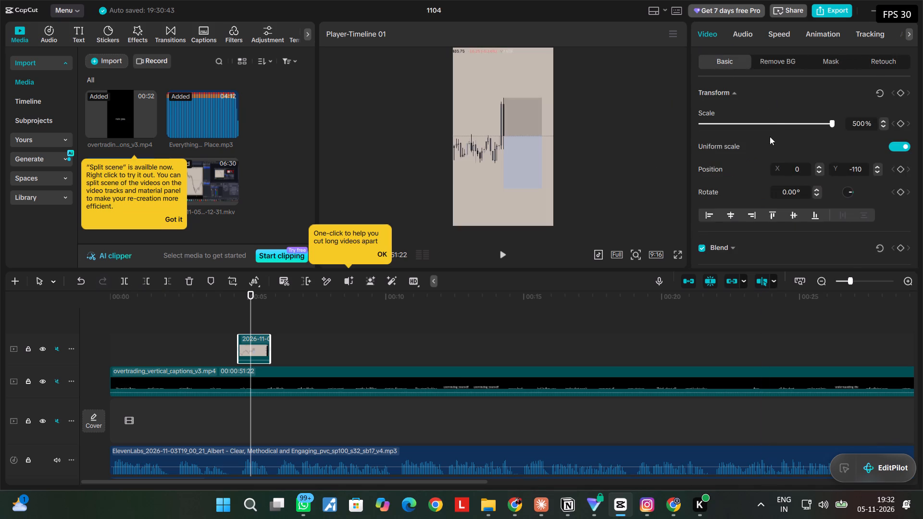
scroll(765, 148, down, 3)
scroll(765, 149, up, 2)
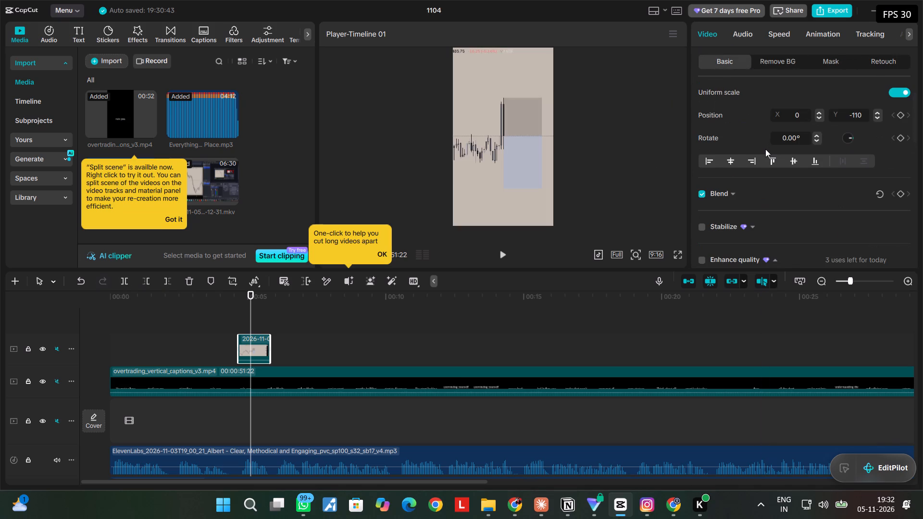
click(735, 196)
scroll(735, 196, down, 1)
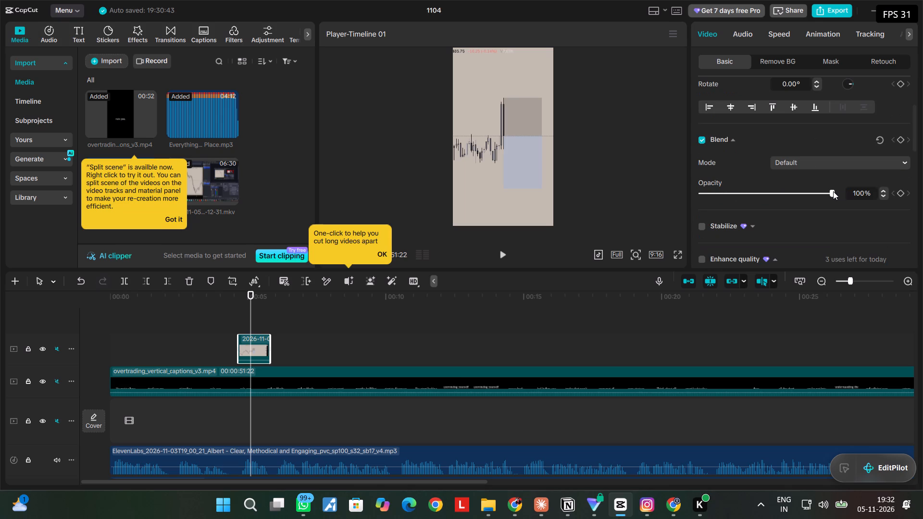
drag(825, 192, 746, 199)
Replay the video around the short clip and from the start to review the faded clip behind the captions.
click(509, 259)
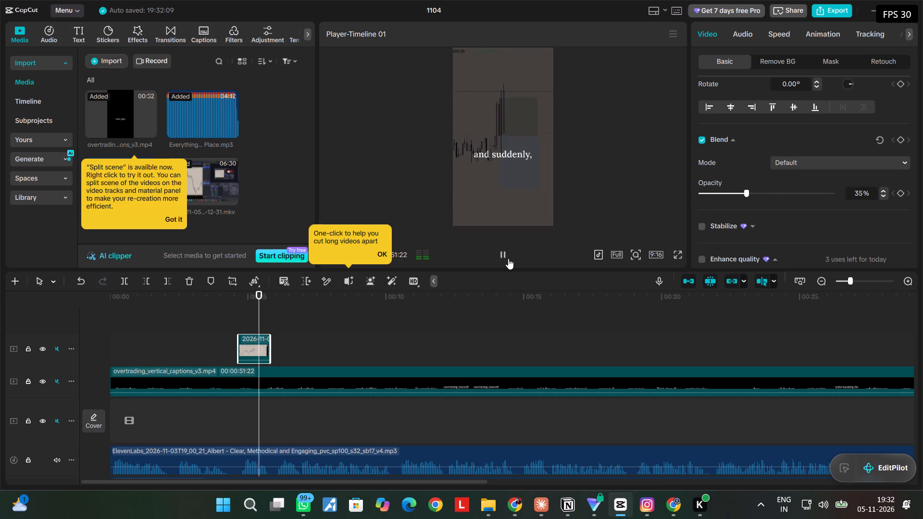
drag(310, 294, 300, 297)
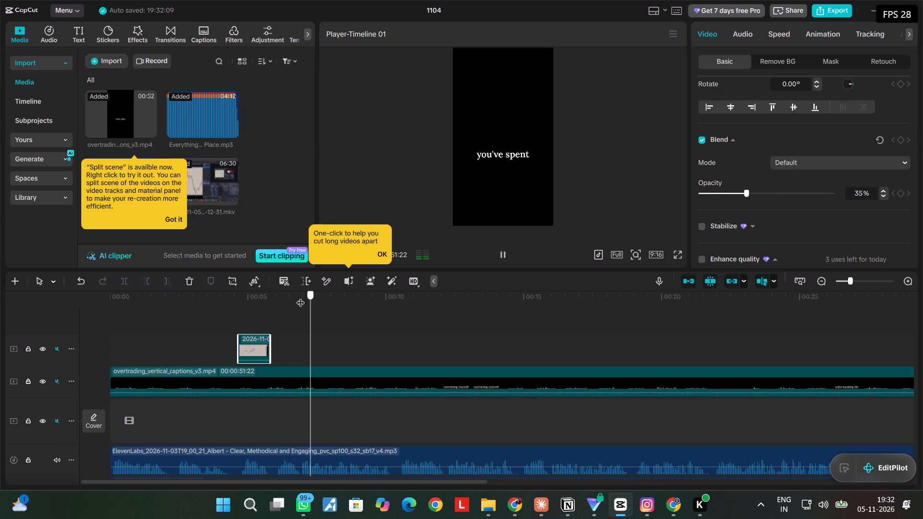
drag(300, 297, 198, 311)
click(504, 258)
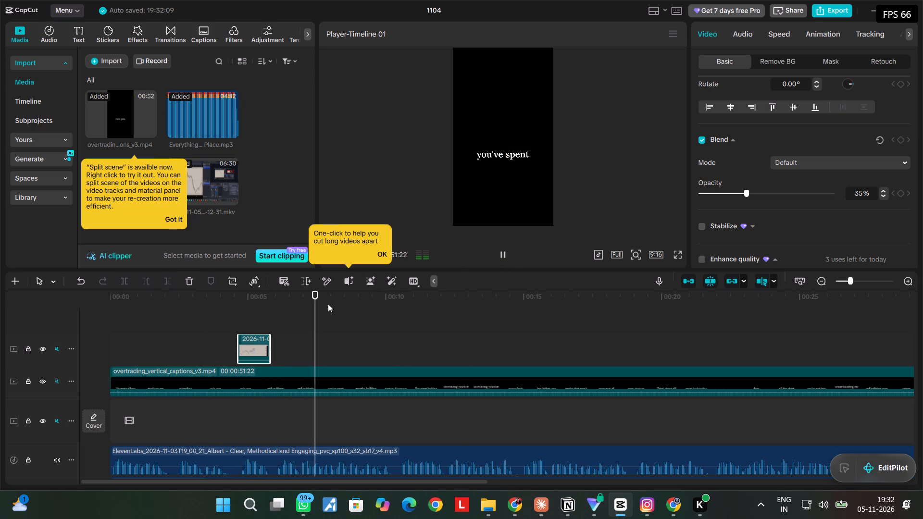
drag(325, 304, 121, 317)
click(505, 258)
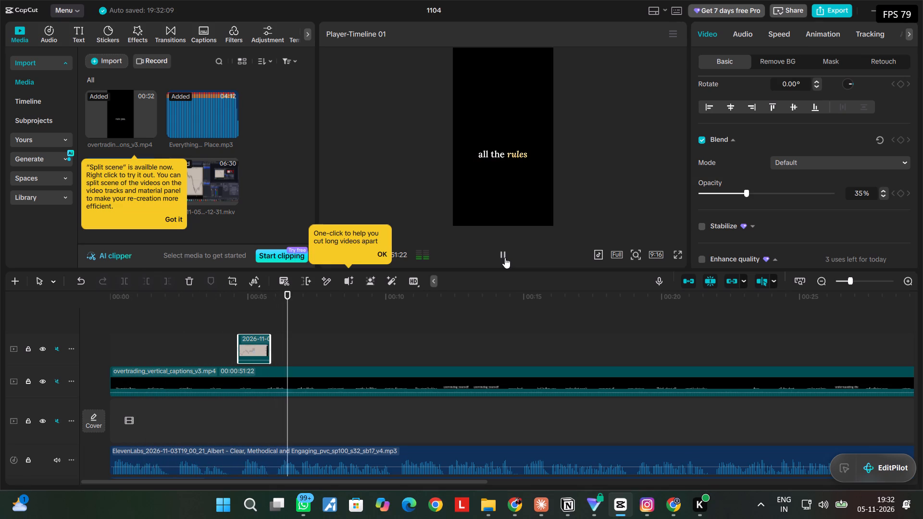
drag(321, 312, 287, 317)
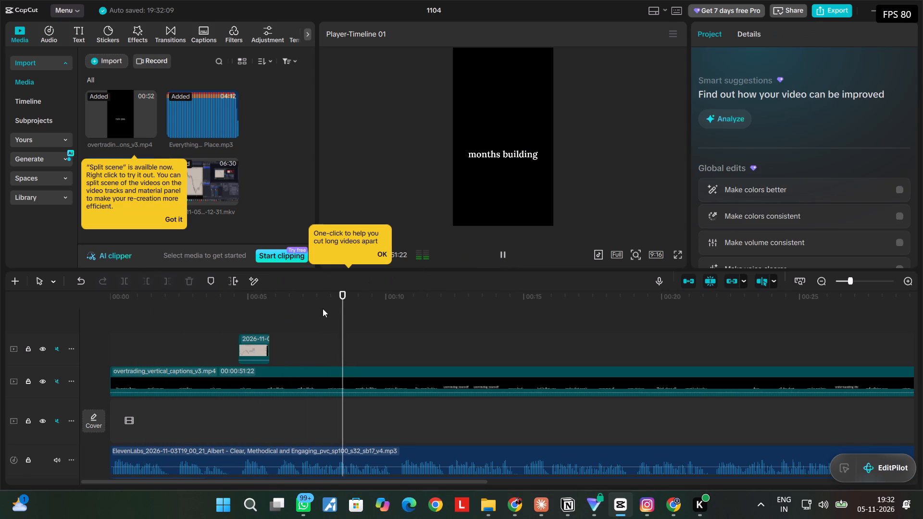
drag(366, 306, 250, 324)
drag(250, 324, 236, 324)
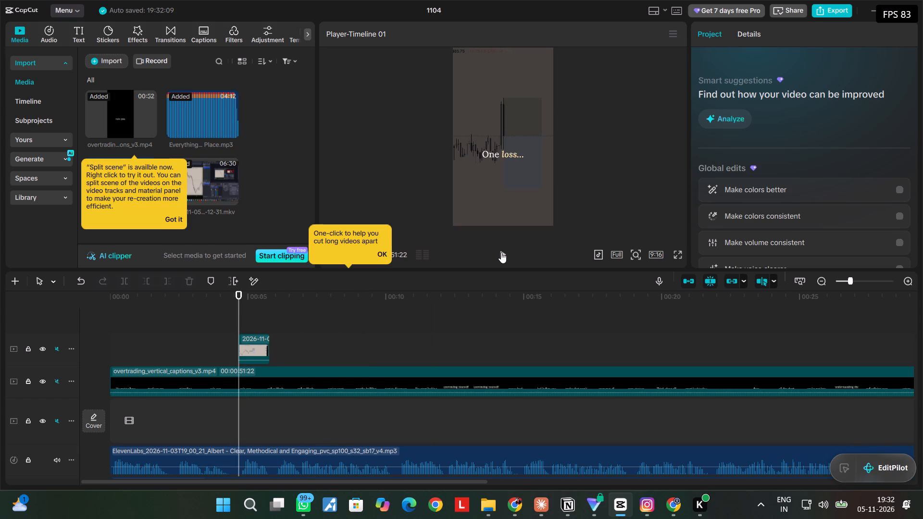
Look through the short trade-box clip's basic video settings, from blend and opacity to stabilisation, quality enhancement and noise reduction.
click(254, 339)
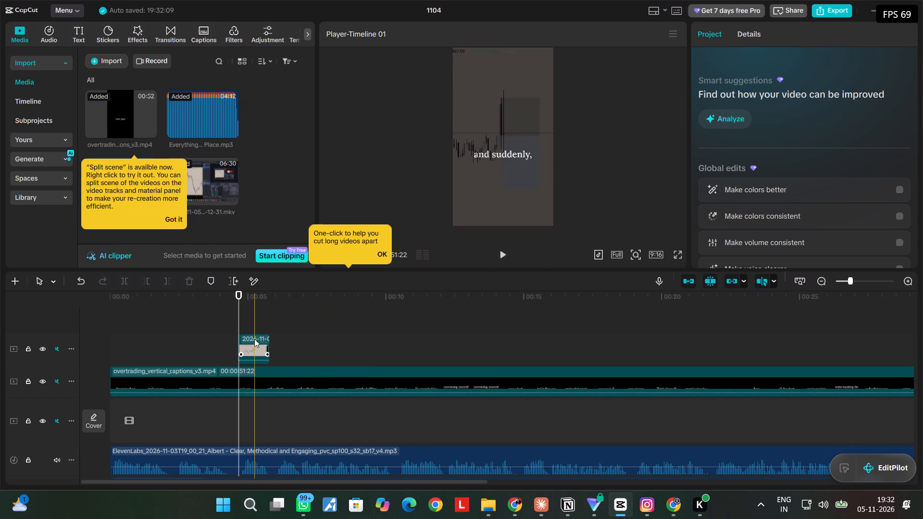
scroll(724, 204, down, 3)
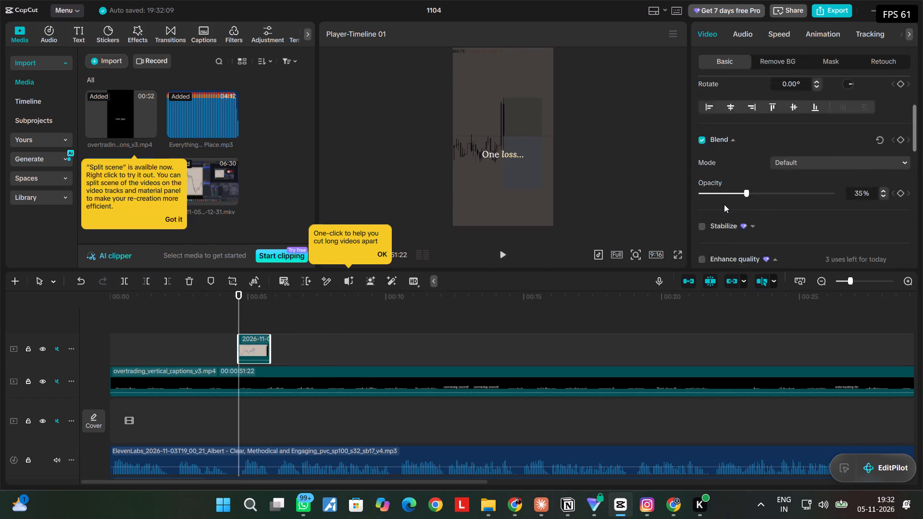
scroll(724, 204, down, 1)
scroll(724, 204, up, 2)
scroll(742, 169, down, 5)
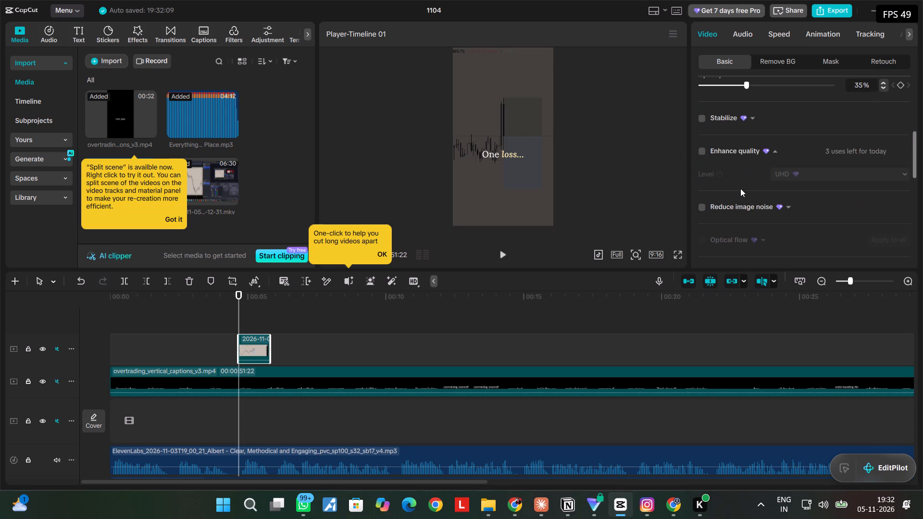
scroll(740, 188, down, 10)
scroll(740, 188, up, 7)
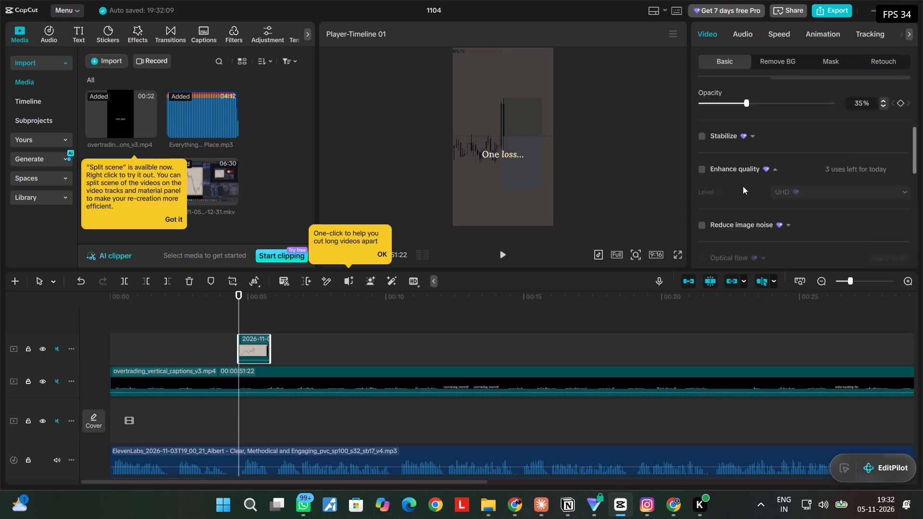
scroll(743, 186, up, 4)
scroll(743, 186, down, 2)
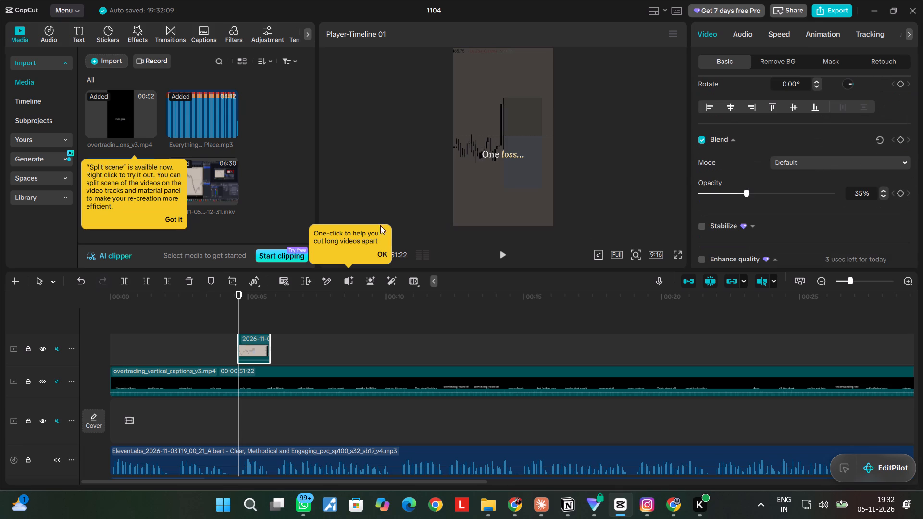
Replay the section around the short clip, starting from the "One loss..." caption, to review the faded overlay's timing.
click(503, 254)
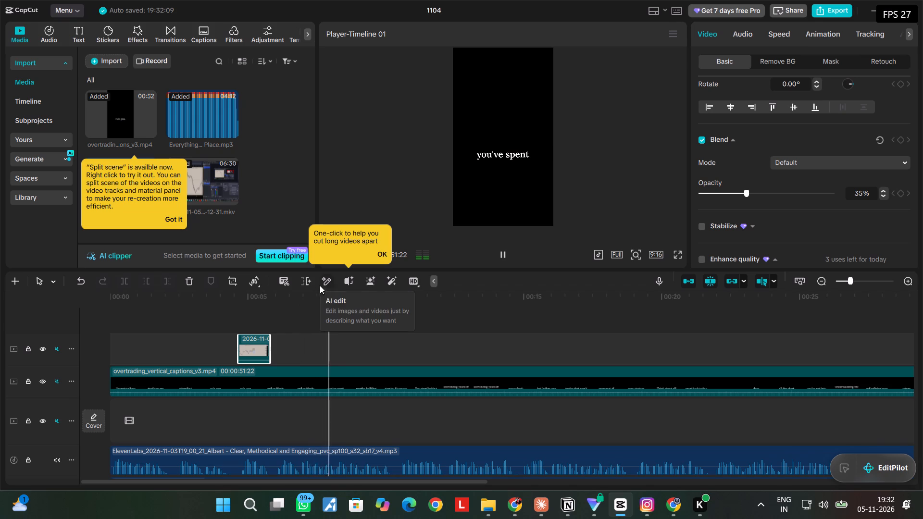
drag(380, 320, 238, 326)
click(238, 326)
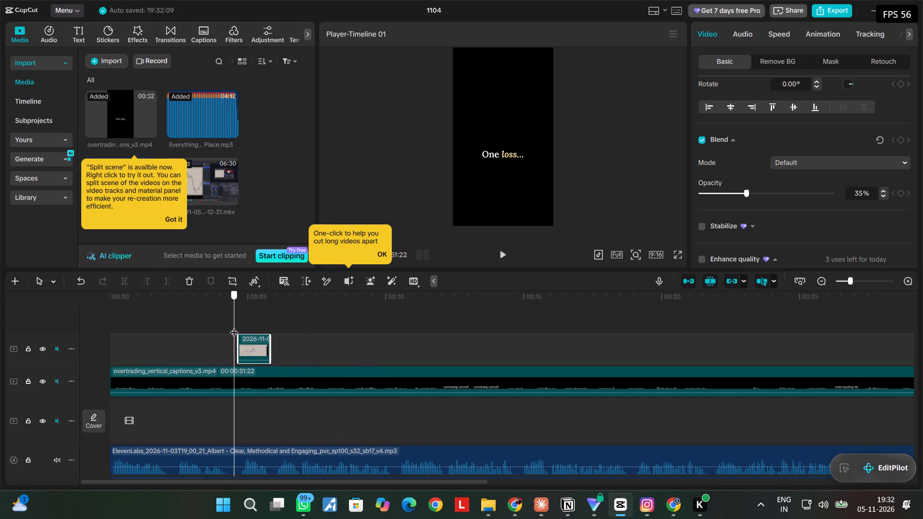
click(489, 255)
click(493, 253)
click(496, 253)
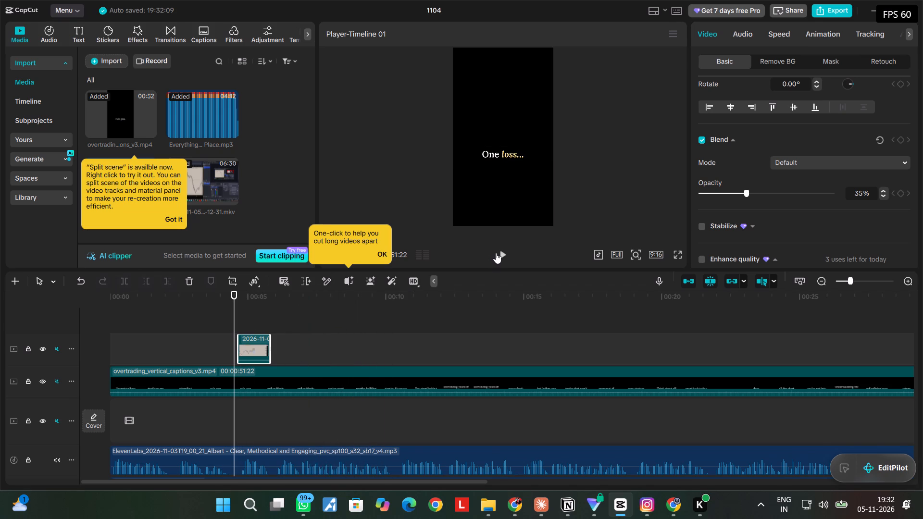
click(497, 254)
click(497, 254)
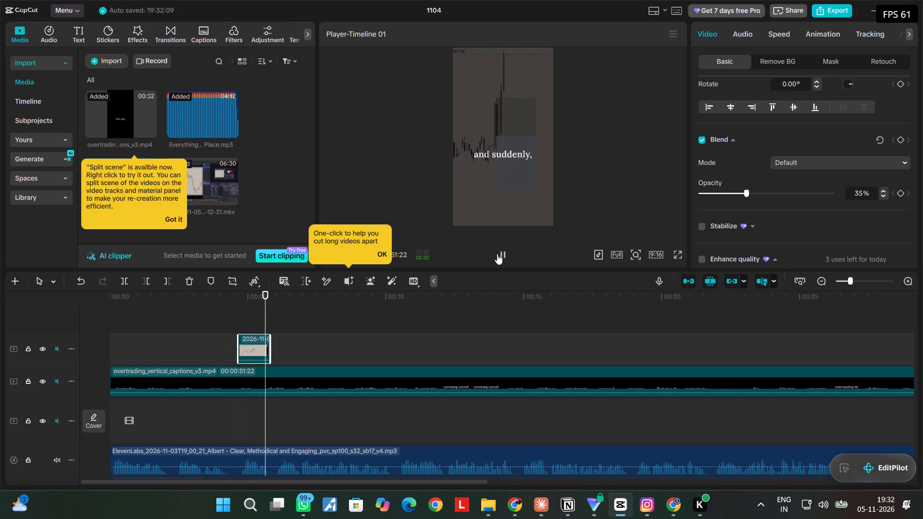
click(497, 254)
click(497, 254)
click(497, 254)
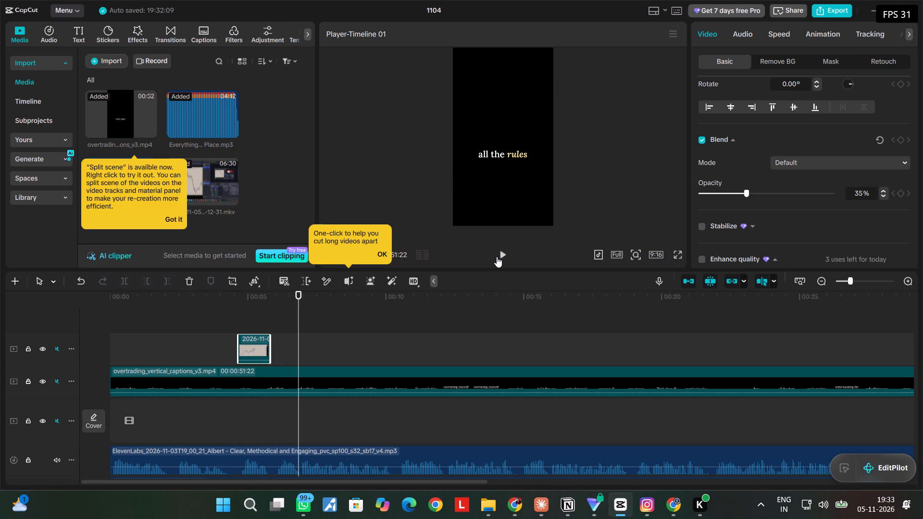
Play on through the captions after "all the rules", pausing along the way, to review the part without overlay clips.
click(497, 257)
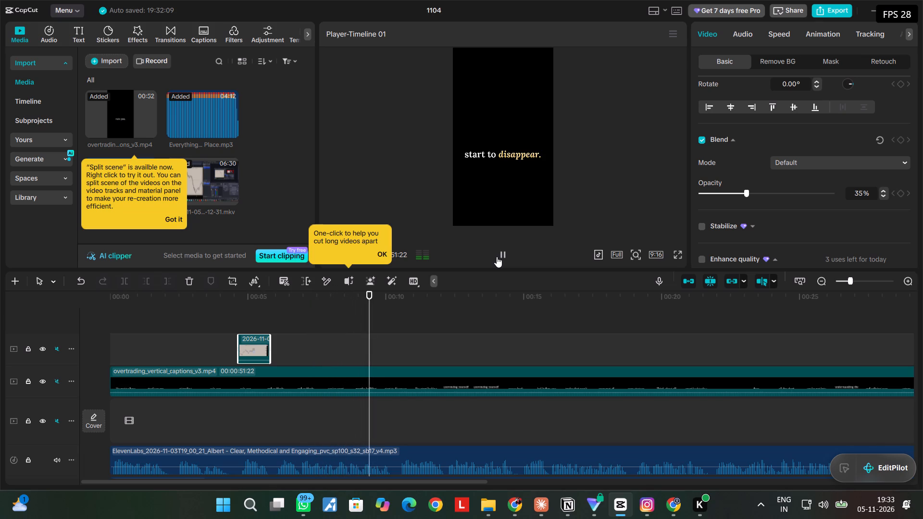
click(497, 257)
click(496, 259)
click(496, 259)
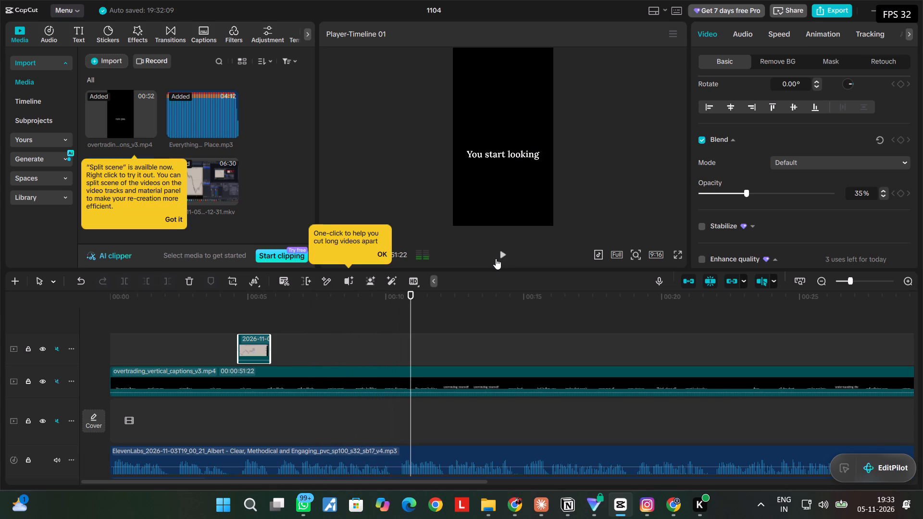
click(496, 259)
double_click(496, 259)
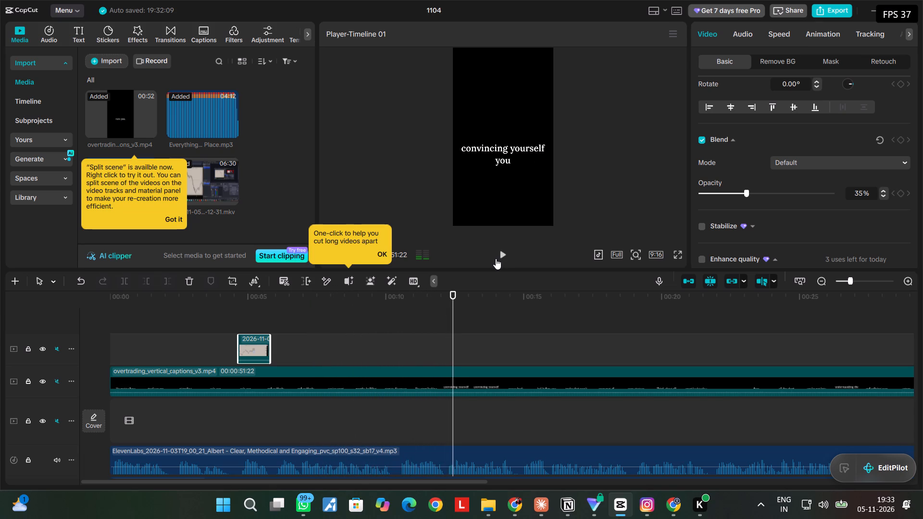
click(496, 259)
click(496, 259)
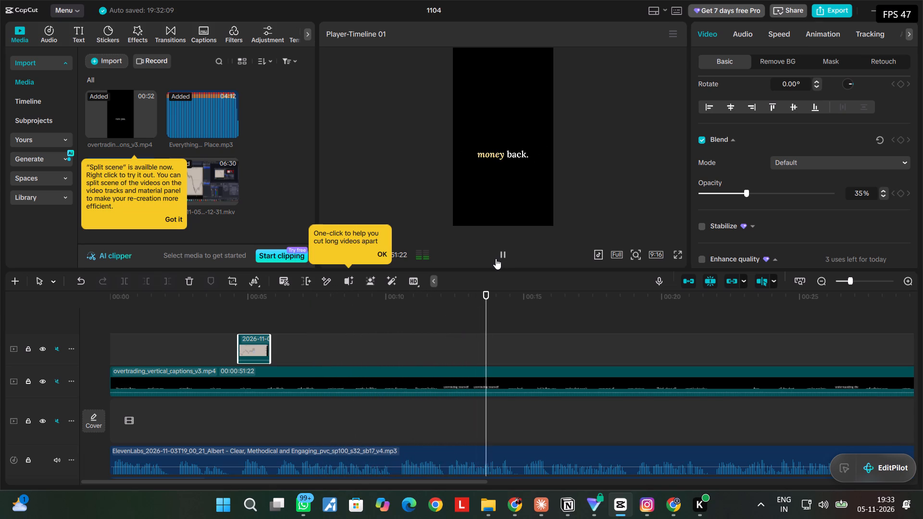
click(496, 259)
click(496, 259)
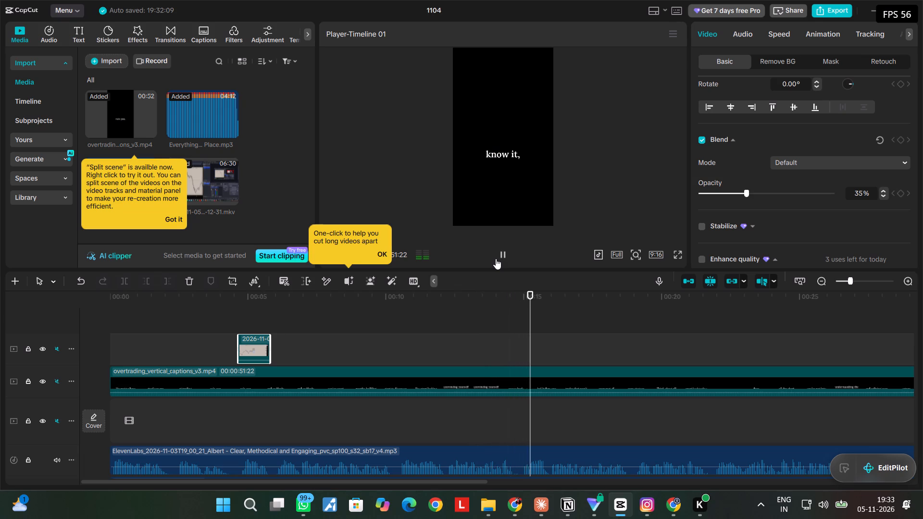
triple_click(496, 259)
click(496, 259)
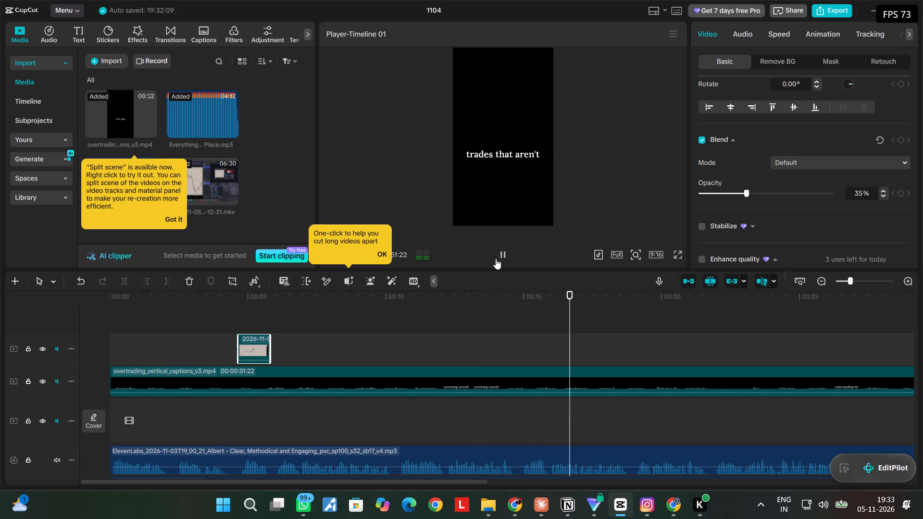
double_click(496, 259)
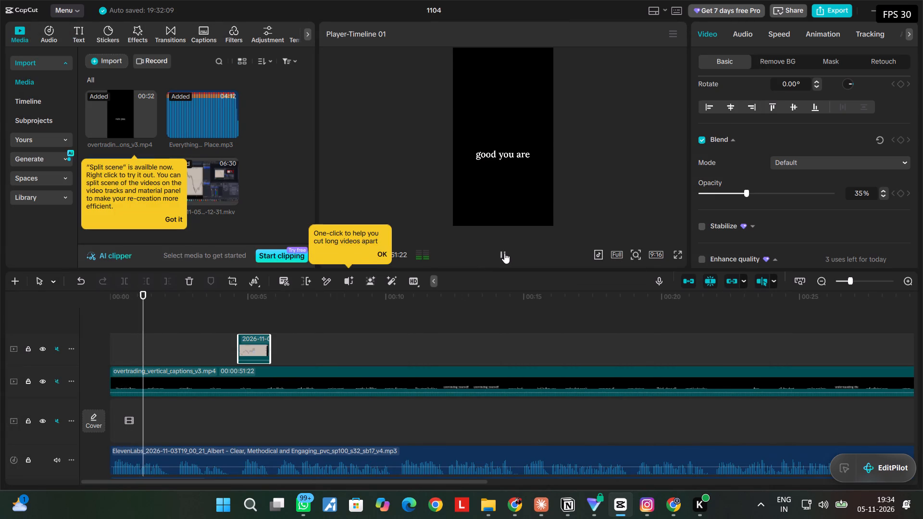
triple_click(504, 253)
triple_click(504, 254)
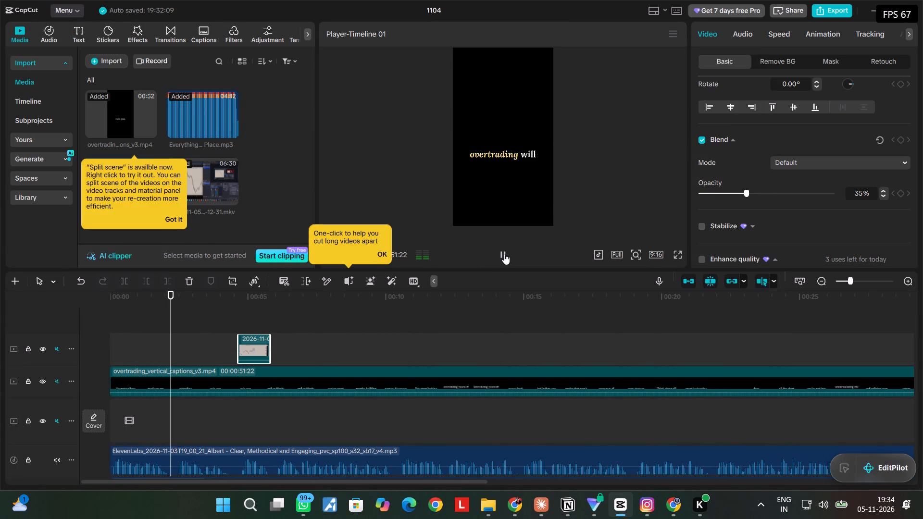
double_click(504, 254)
double_click(504, 254)
double_click(504, 254)
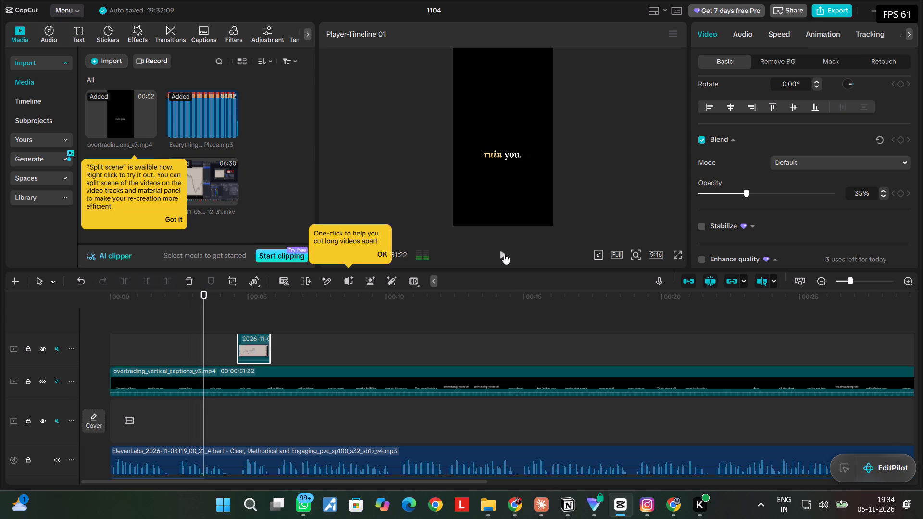
double_click(504, 254)
click(504, 254)
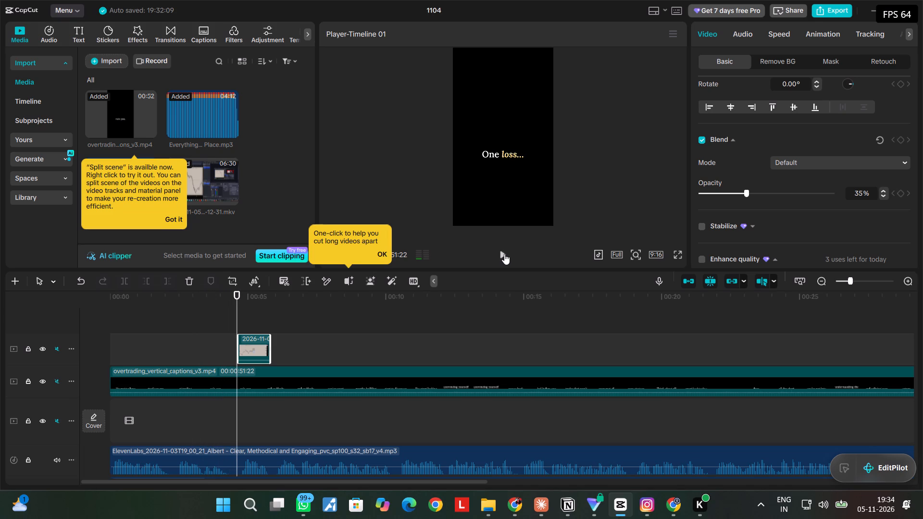
click(504, 254)
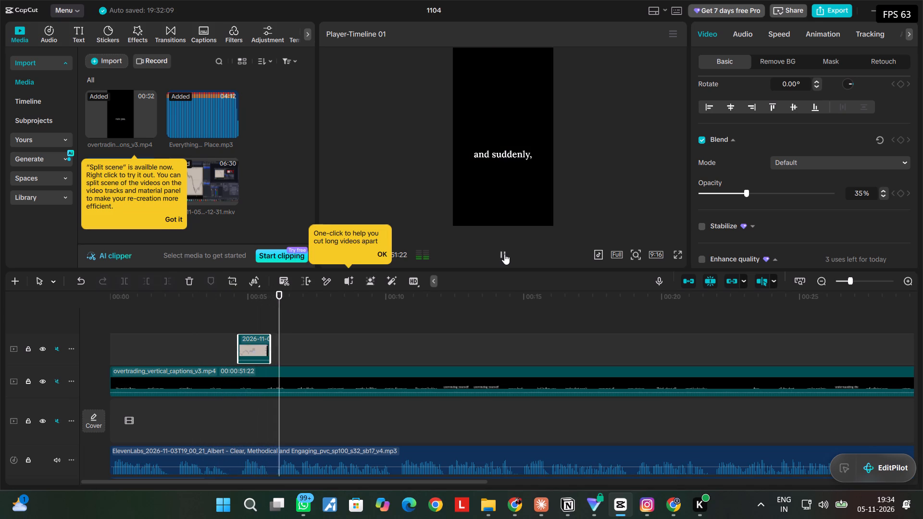
click(504, 254)
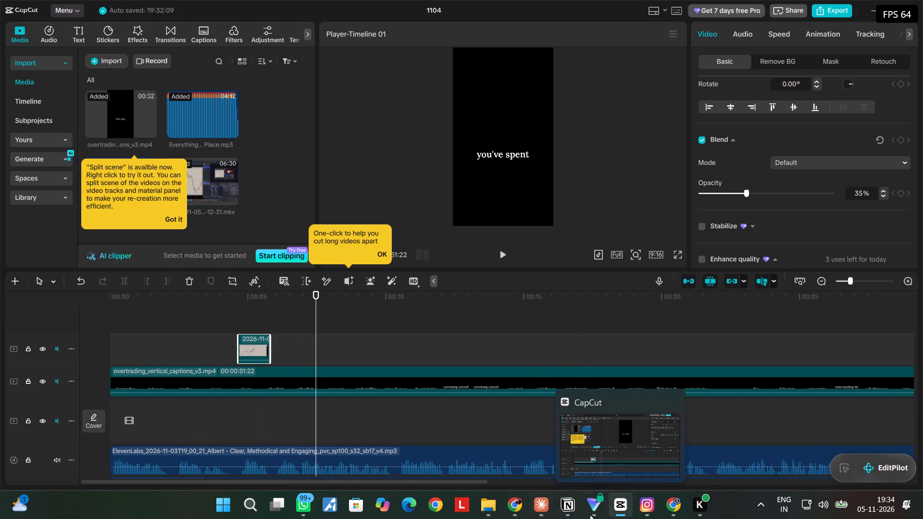
Switch to Notion and open the TRADING SAUCE page.
click(245, 501)
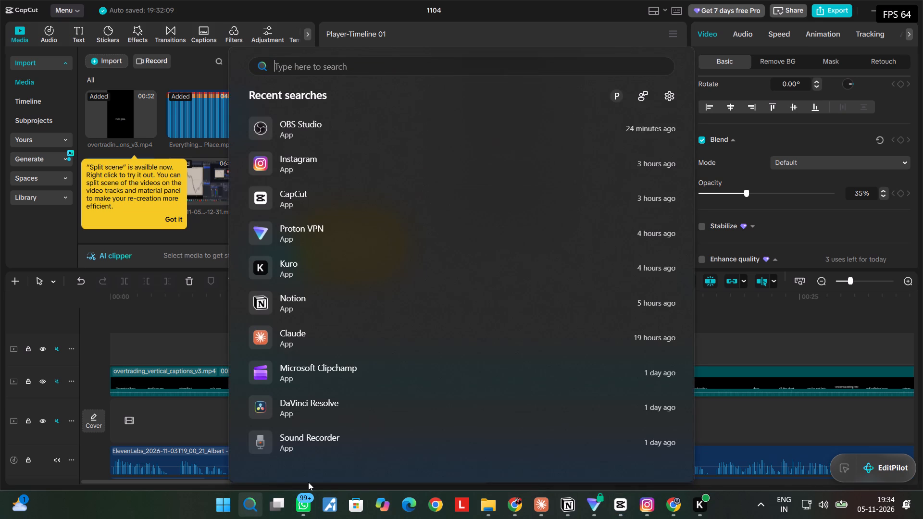
text(noti)
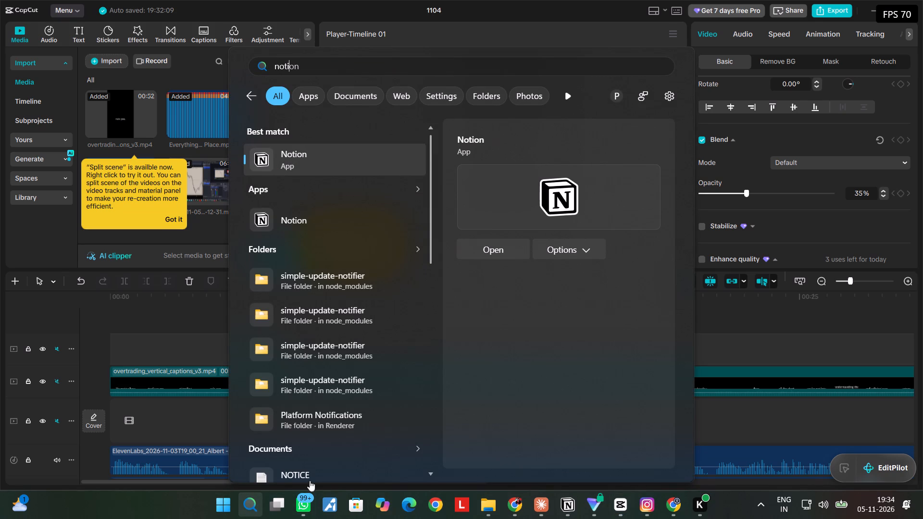
click(320, 155)
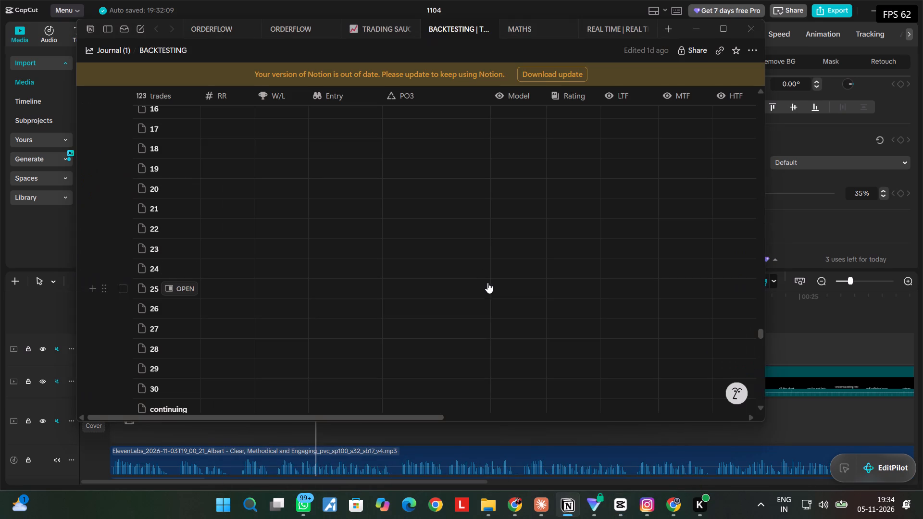
click(367, 31)
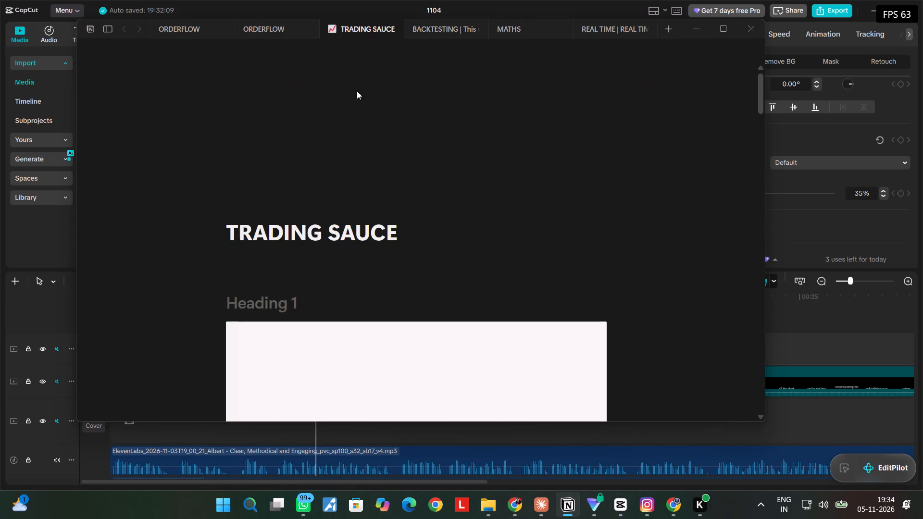
Skim the TRADING SAUCE page from its title down to the last notes, looking for material usable in the video.
scroll(442, 285, down, 1)
scroll(442, 285, up, 1)
scroll(442, 286, down, 7)
scroll(442, 286, up, 1)
scroll(442, 286, down, 4)
scroll(442, 286, up, 1)
scroll(442, 286, down, 1)
scroll(442, 286, up, 1)
scroll(442, 286, down, 2)
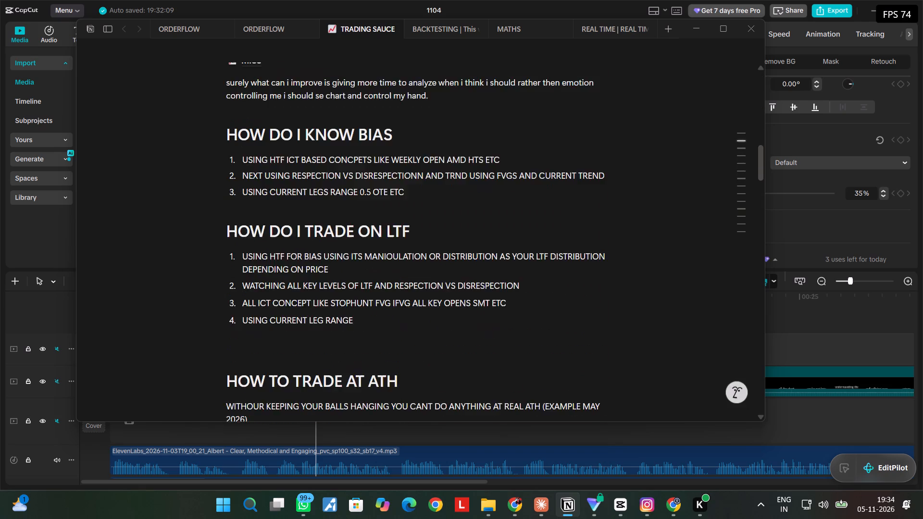
scroll(442, 286, down, 2)
scroll(442, 286, up, 1)
scroll(442, 286, down, 2)
drag(762, 170, 747, 343)
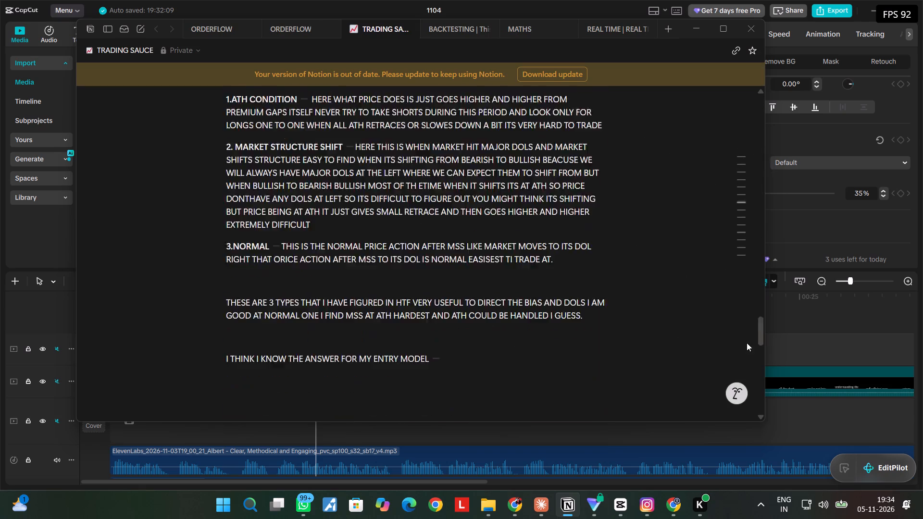
drag(747, 343, 736, 441)
scroll(495, 326, up, 1)
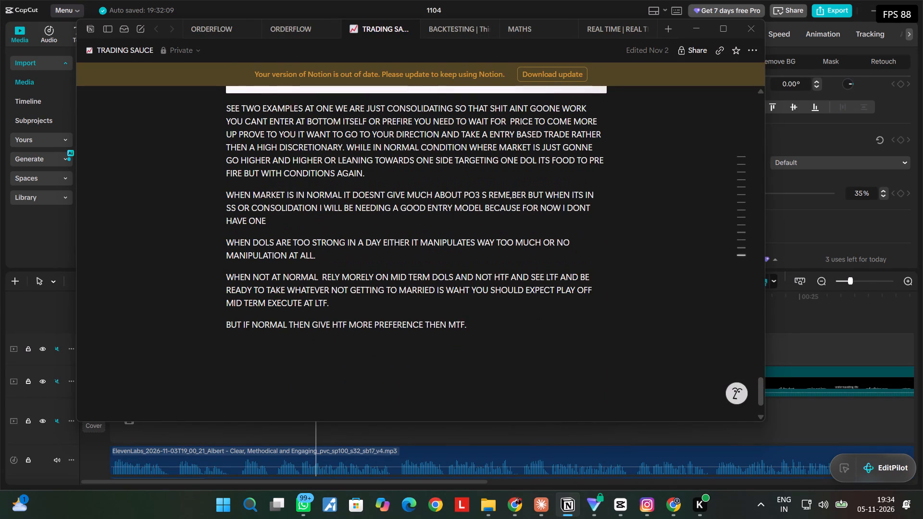
scroll(495, 326, up, 2)
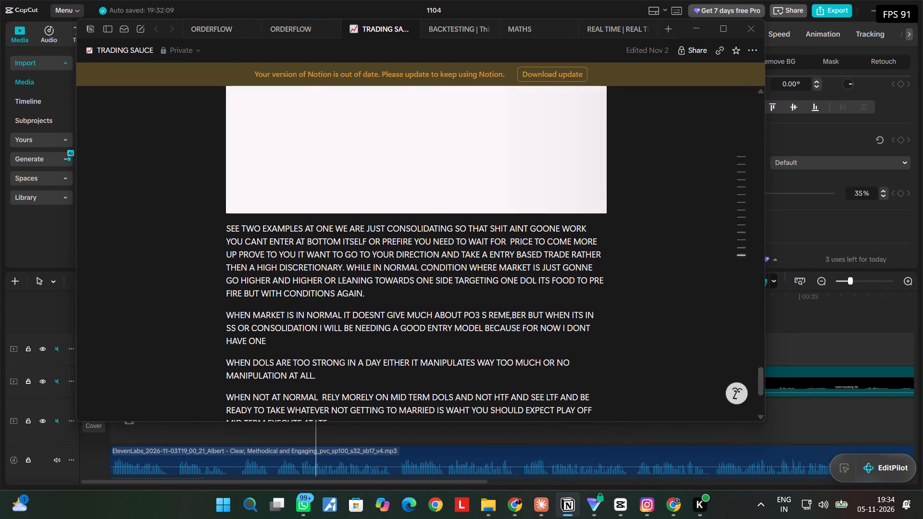
scroll(495, 326, down, 4)
click(390, 330)
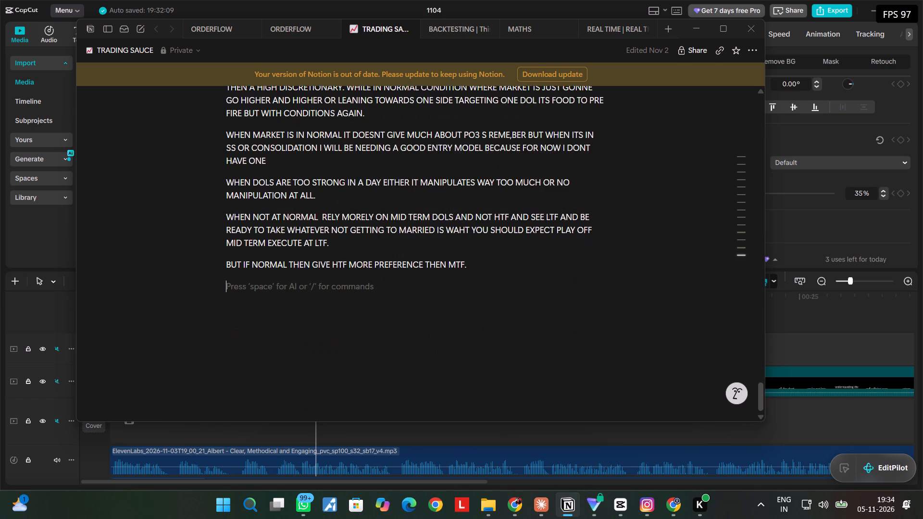
Go back up through the TRADING SAUCE notes, from the last paragraph to the checklist image near the top.
scroll(257, 315, up, 11)
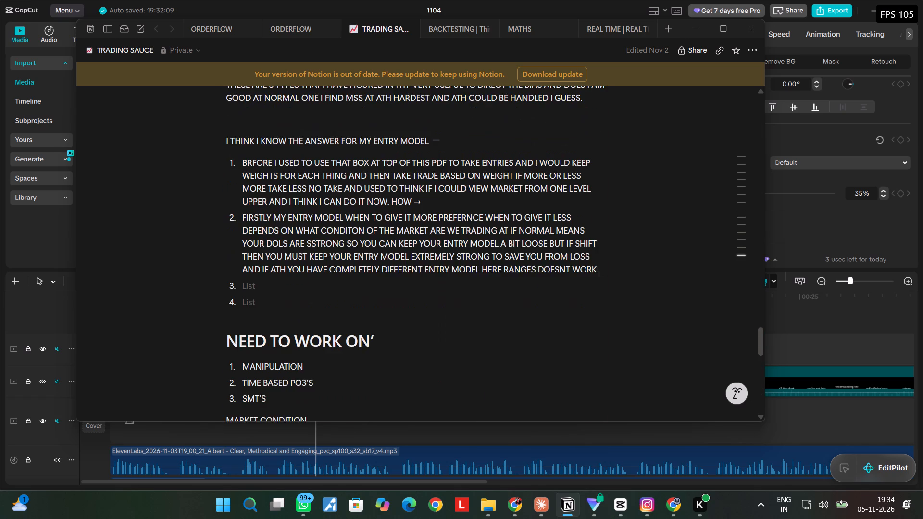
scroll(257, 305, up, 14)
scroll(257, 303, down, 1)
scroll(257, 303, up, 3)
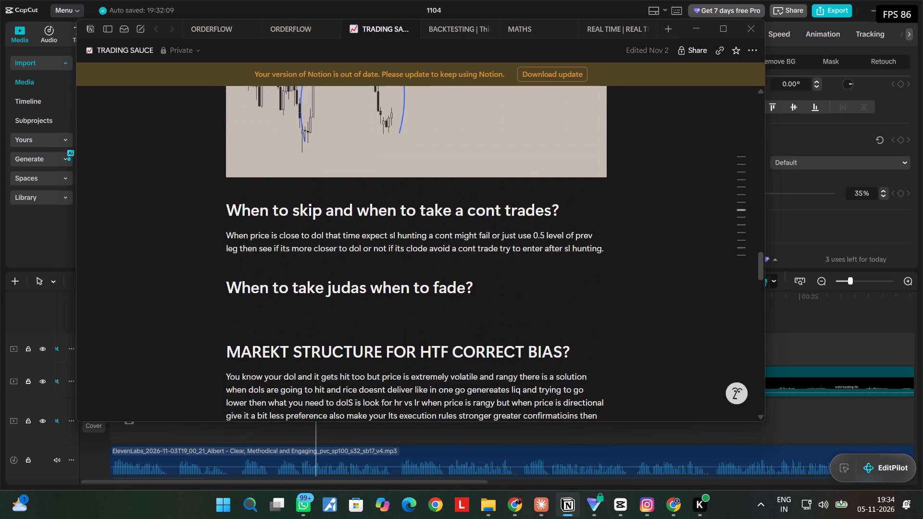
scroll(257, 303, up, 4)
scroll(257, 303, down, 1)
scroll(257, 303, up, 13)
scroll(257, 303, down, 1)
scroll(257, 303, up, 2)
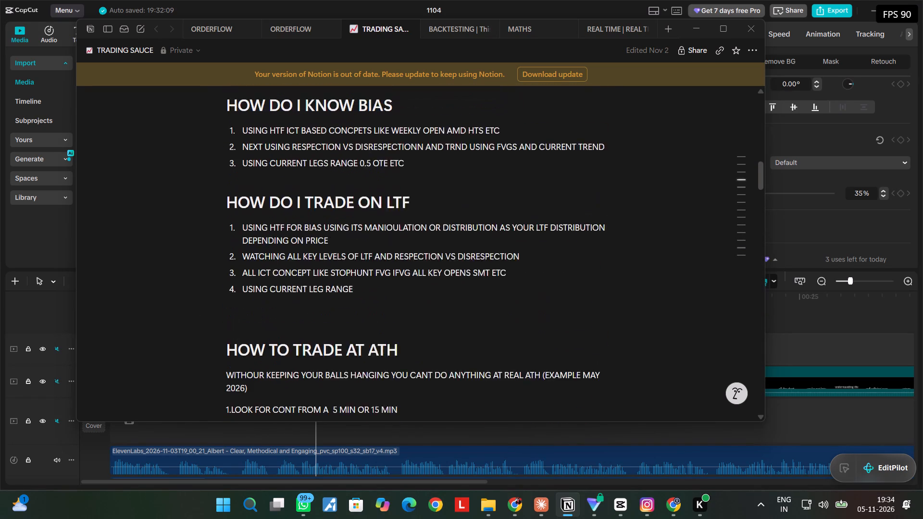
scroll(257, 303, up, 19)
Skim the notes down to the market conditions section and return to the "Things to ask before taking trade" image.
scroll(257, 303, down, 3)
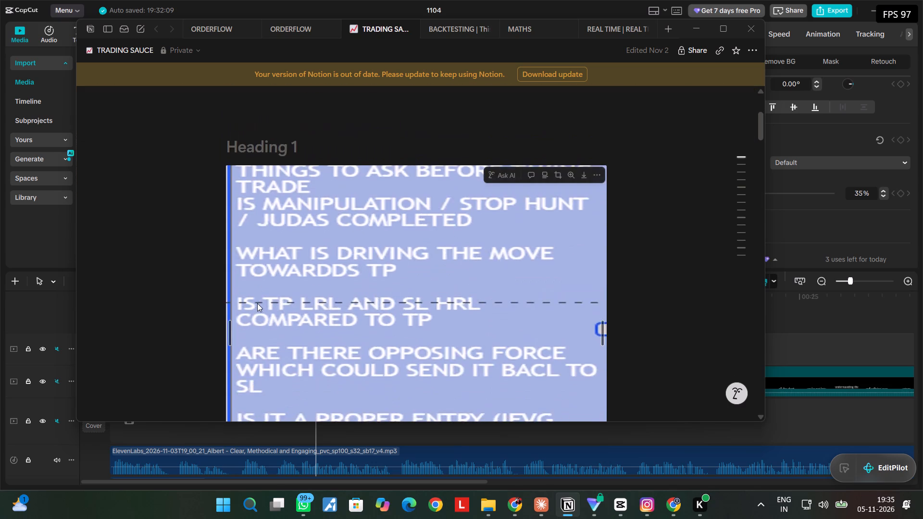
scroll(257, 303, down, 12)
scroll(257, 303, down, 10)
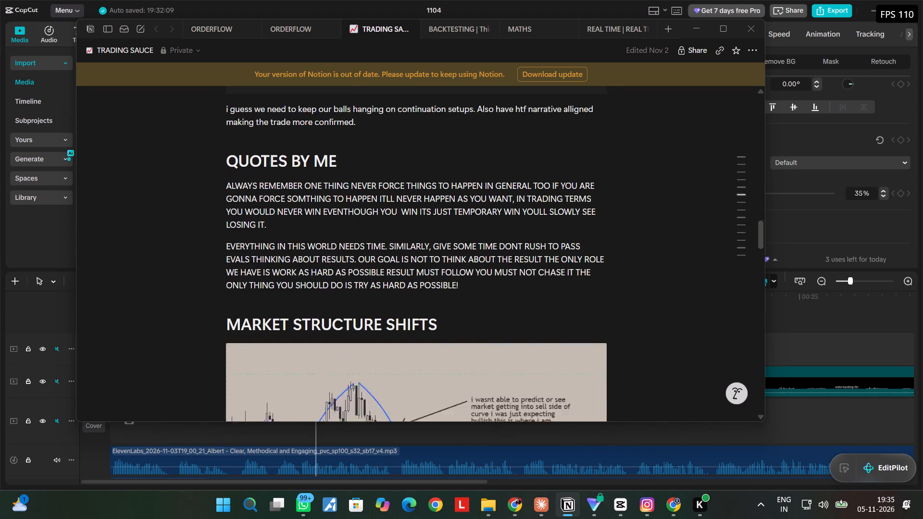
scroll(257, 303, down, 16)
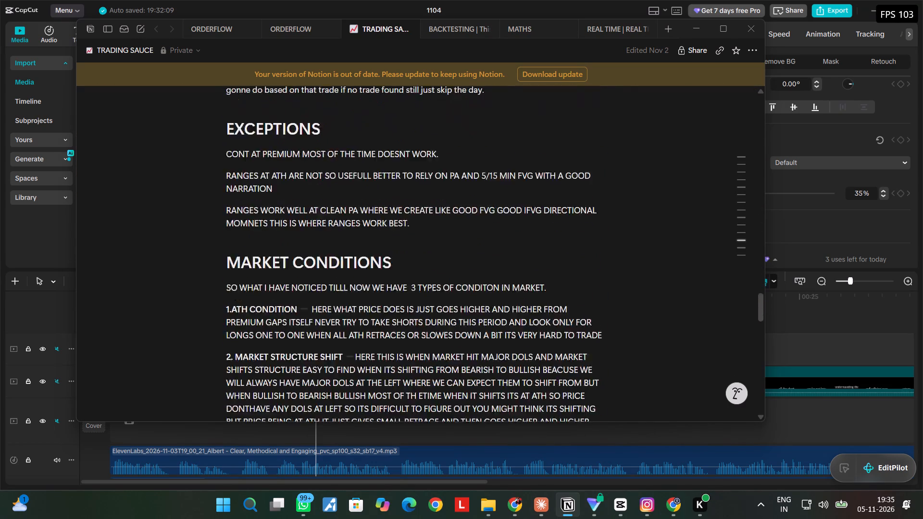
scroll(257, 303, down, 1)
scroll(257, 303, up, 4)
drag(757, 309, 736, 113)
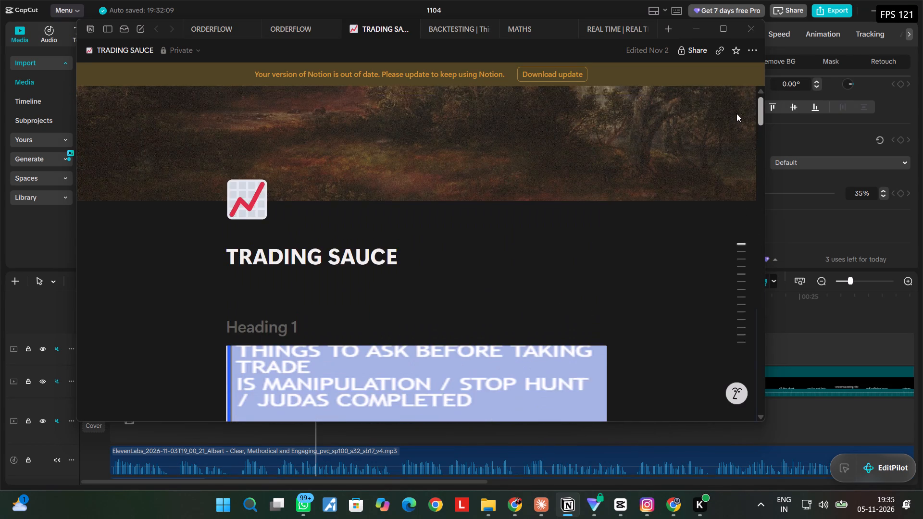
drag(736, 113, 737, 161)
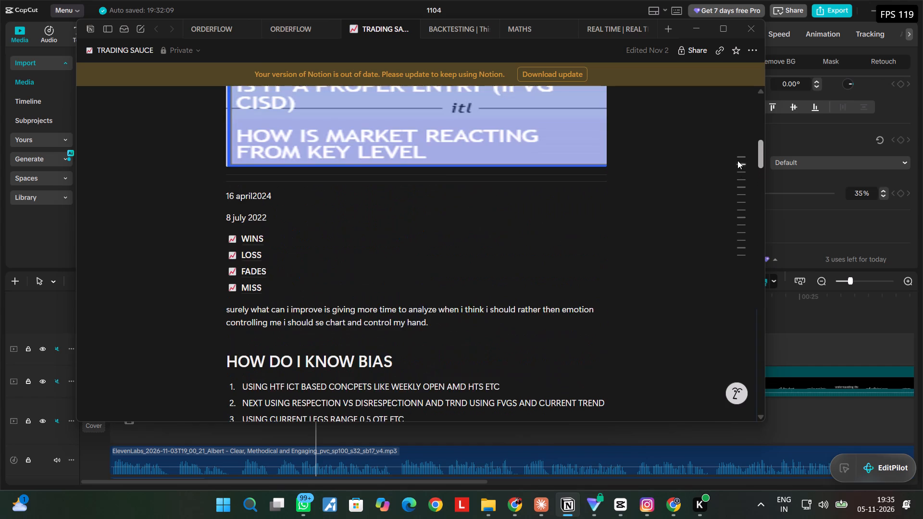
drag(737, 161, 741, 139)
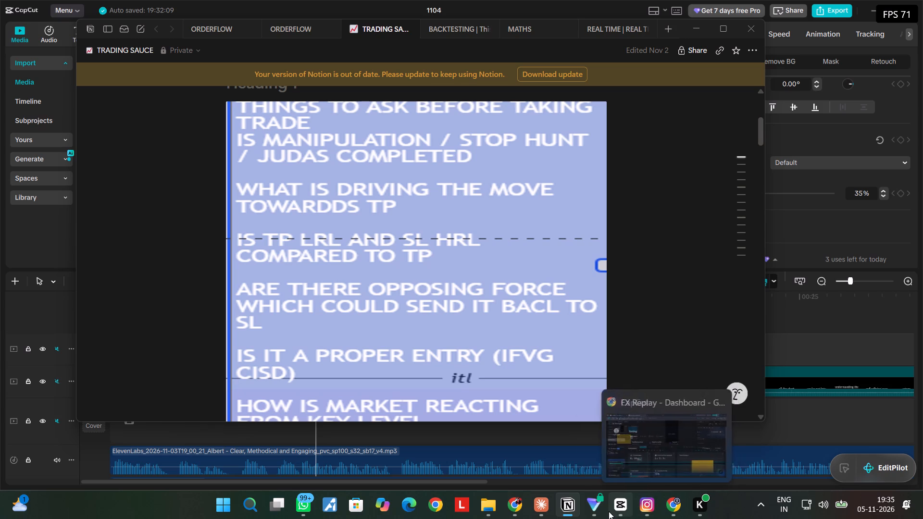
Open OBS Studio, start a screen recording with Scene 3, and get its window out of the way of the Notion page.
click(249, 507)
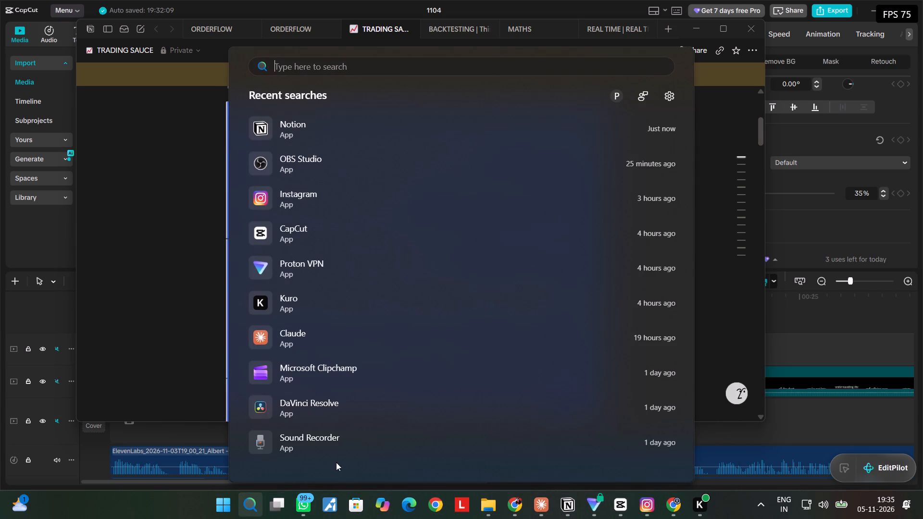
click(381, 160)
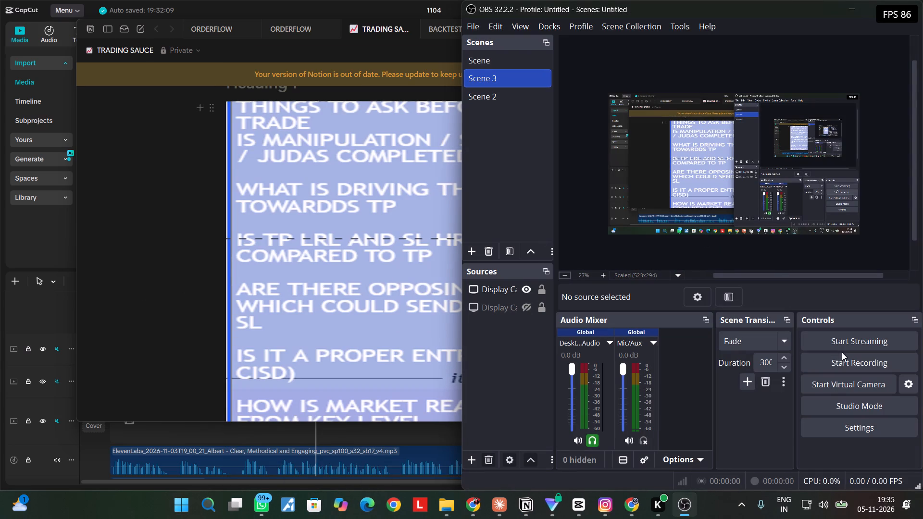
click(854, 342)
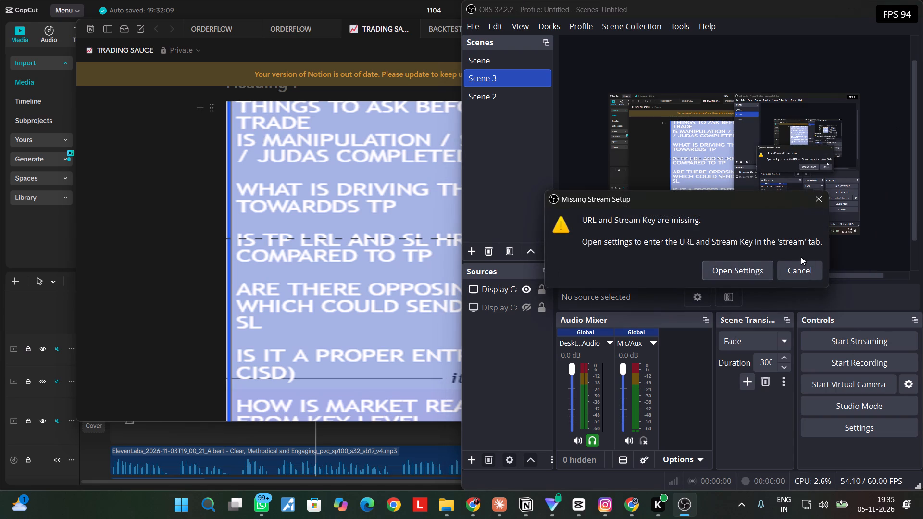
drag(804, 272, 810, 272)
click(831, 367)
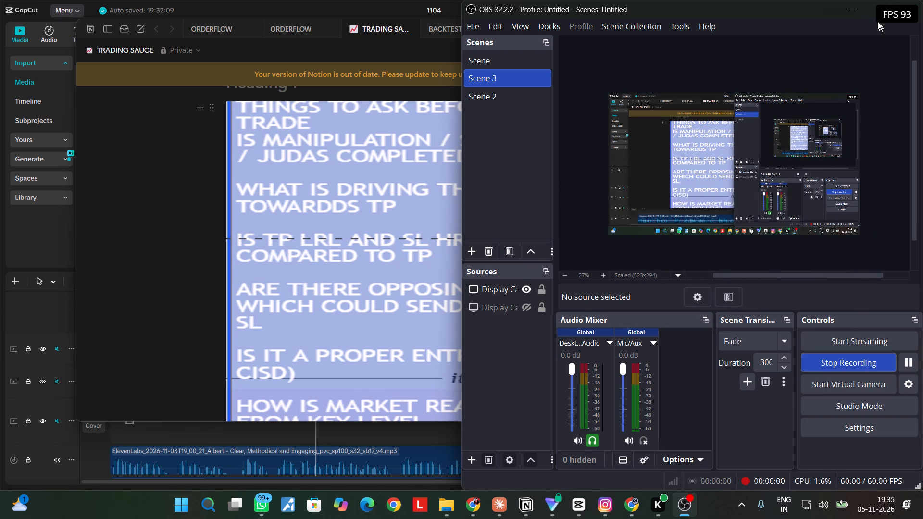
click(855, 9)
While recording, scroll the TRADING SAUCE page from the checklist image down to the last line of the notes.
scroll(566, 245, down, 5)
scroll(566, 245, up, 2)
scroll(566, 245, down, 3)
scroll(566, 245, up, 1)
scroll(566, 245, down, 3)
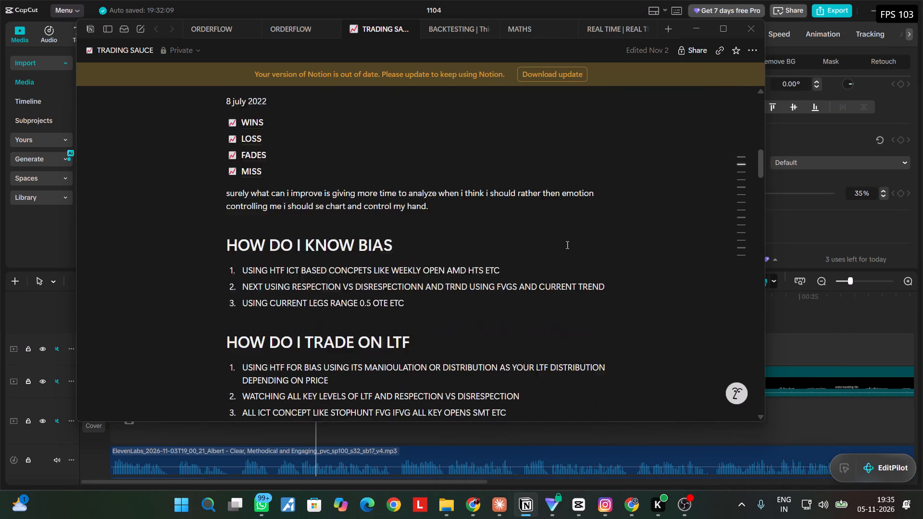
scroll(566, 245, down, 20)
scroll(566, 245, down, 3)
scroll(566, 245, up, 1)
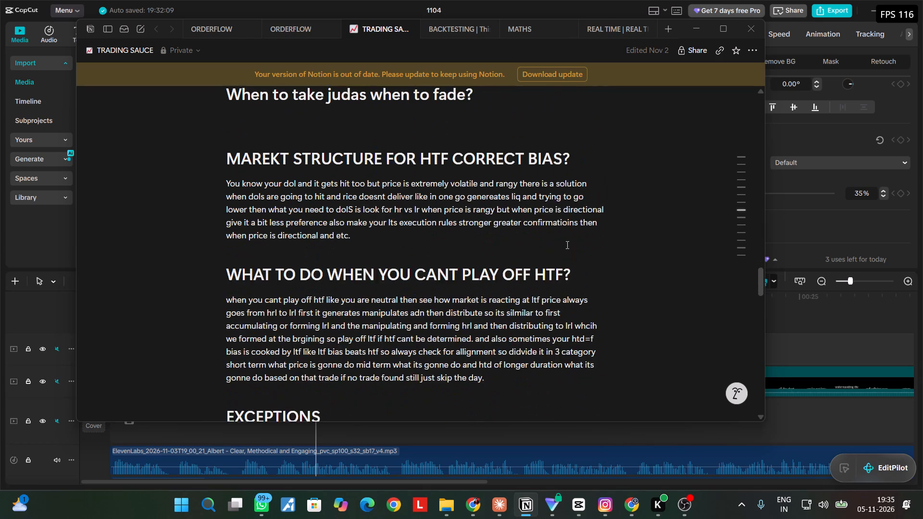
scroll(566, 245, down, 2)
scroll(566, 245, up, 1)
scroll(566, 245, down, 3)
scroll(566, 245, up, 1)
scroll(566, 245, down, 10)
scroll(566, 245, up, 1)
scroll(566, 245, down, 4)
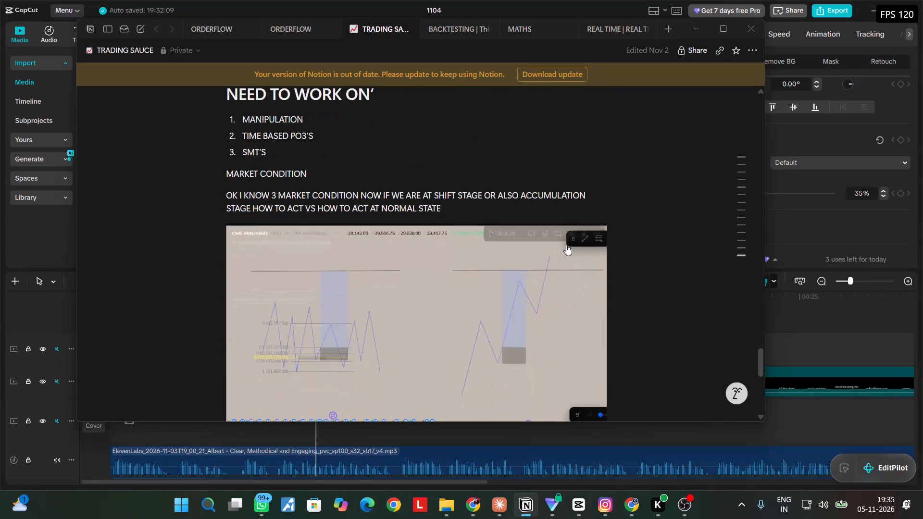
scroll(566, 245, up, 1)
scroll(566, 245, down, 1)
scroll(566, 245, up, 2)
scroll(566, 245, down, 5)
scroll(577, 242, up, 1)
scroll(577, 242, down, 8)
scroll(577, 242, up, 1)
scroll(577, 242, down, 5)
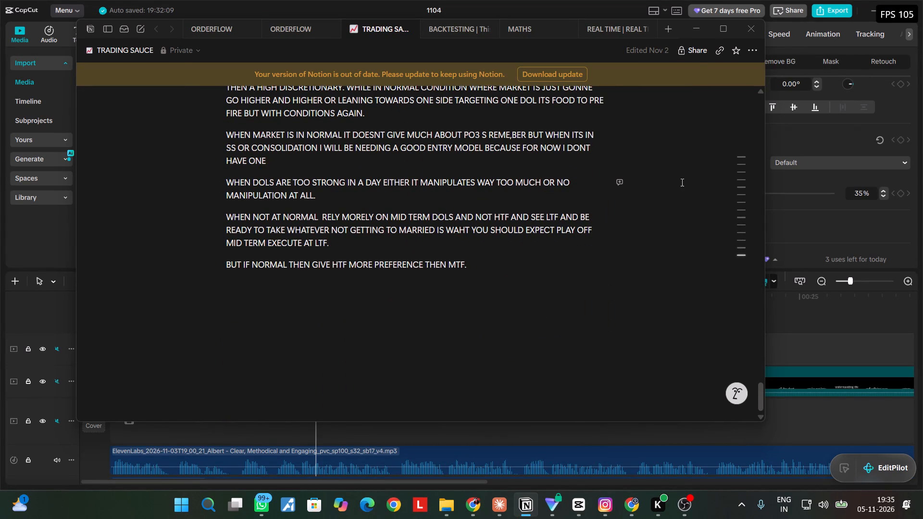
Stop the OBS screen recording and minimize OBS.
click(688, 508)
click(819, 357)
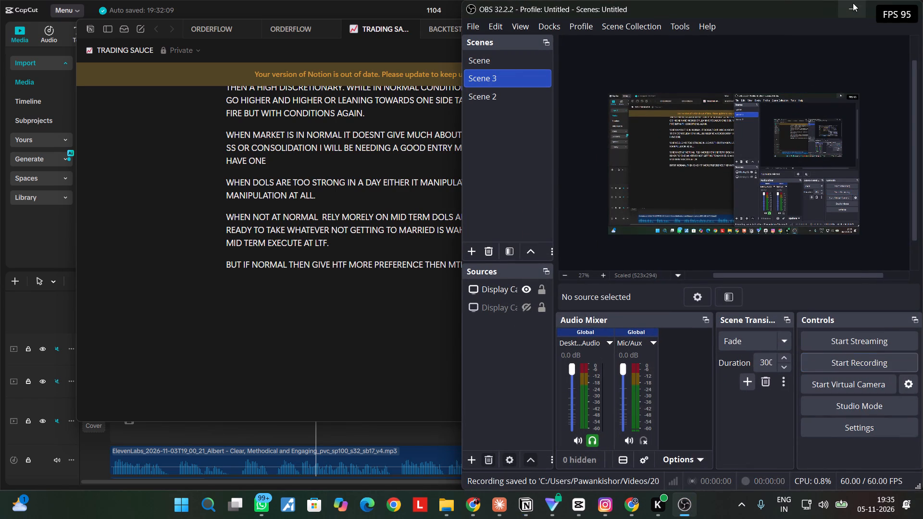
click(853, 3)
Return to CapCut and replay the captions from the short trade-box clip to about 11 seconds, checking where the new footage fits.
click(699, 29)
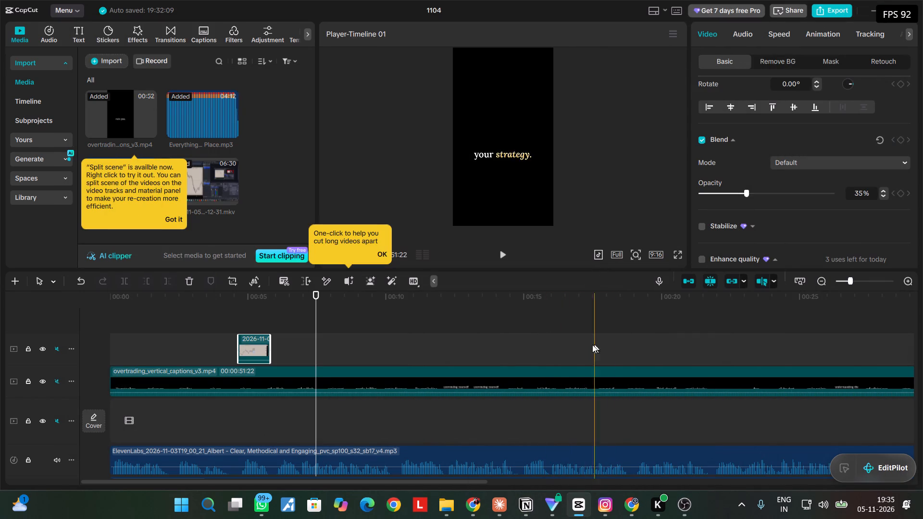
drag(318, 330, 287, 331)
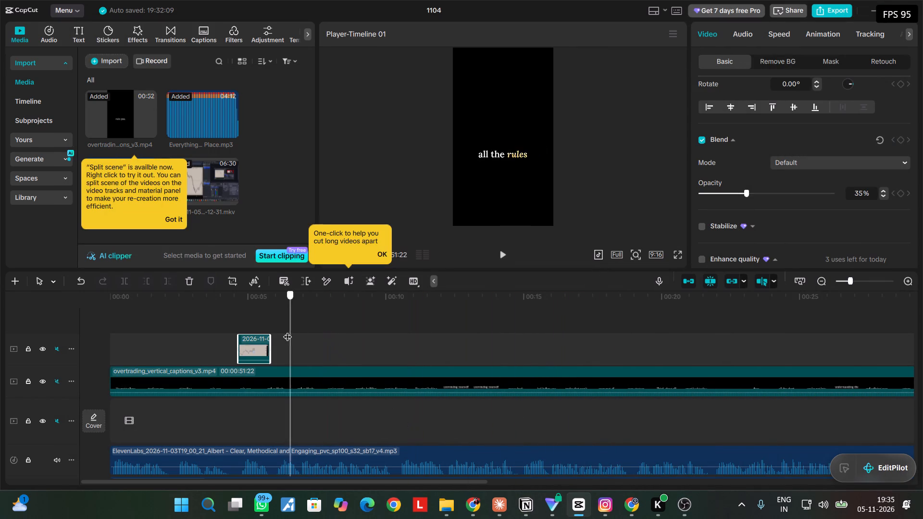
drag(287, 331, 262, 331)
click(499, 253)
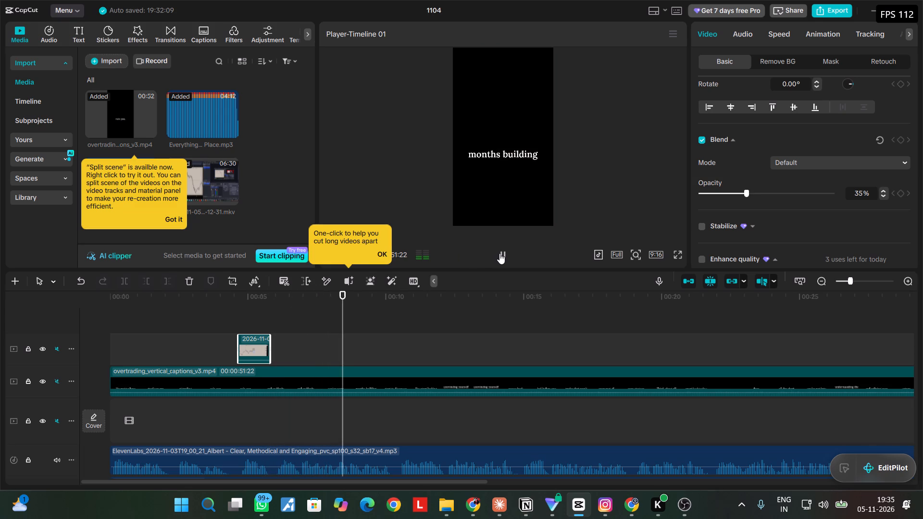
double_click(499, 253)
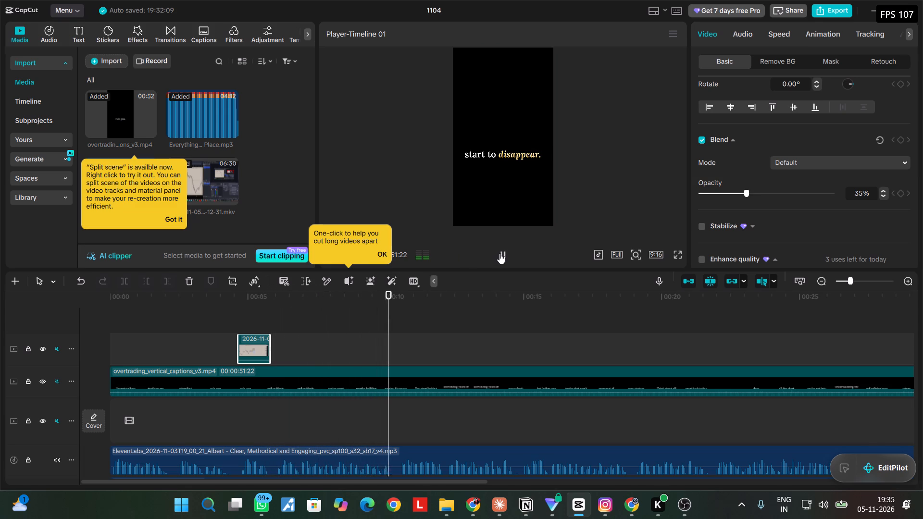
click(499, 253)
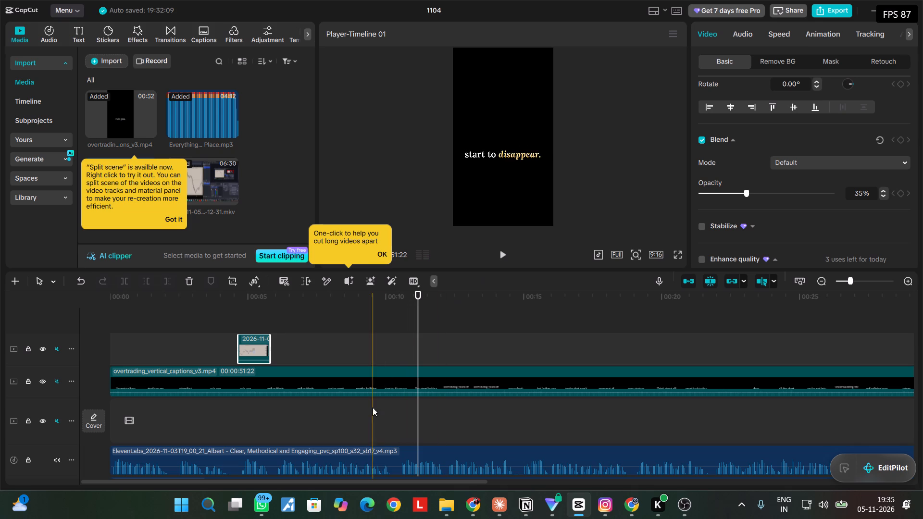
click(276, 190)
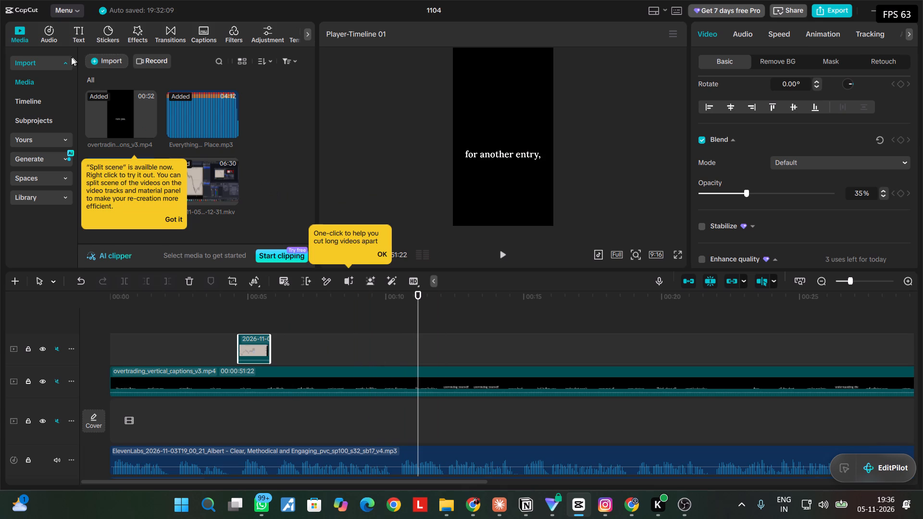
click(167, 220)
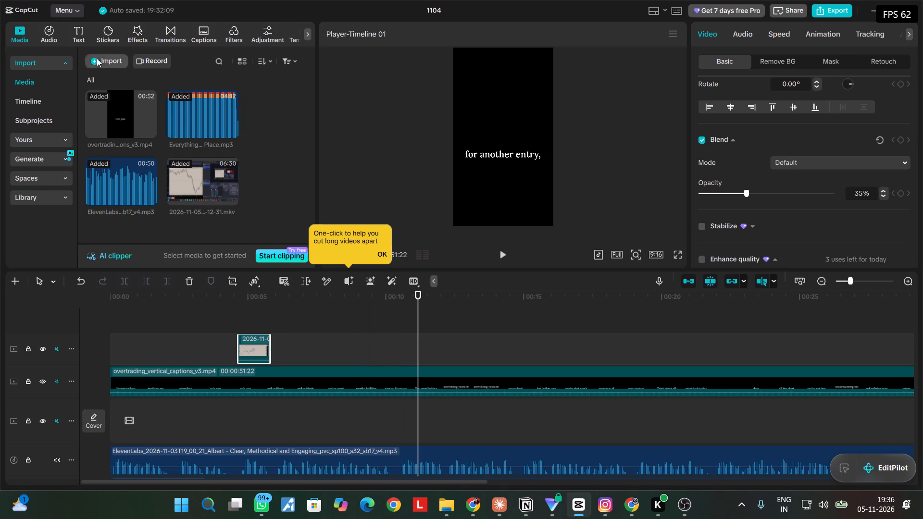
click(102, 57)
click(124, 78)
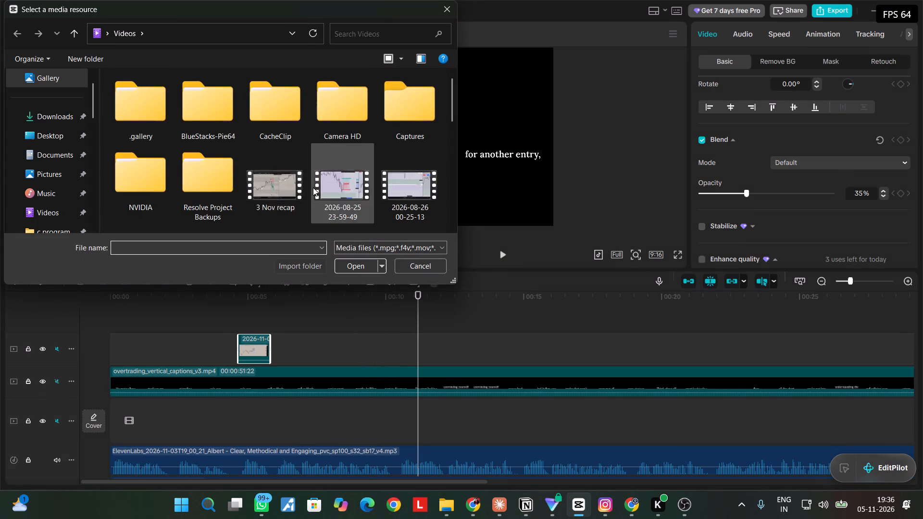
scroll(313, 187, down, 4)
scroll(313, 187, up, 1)
scroll(313, 187, down, 9)
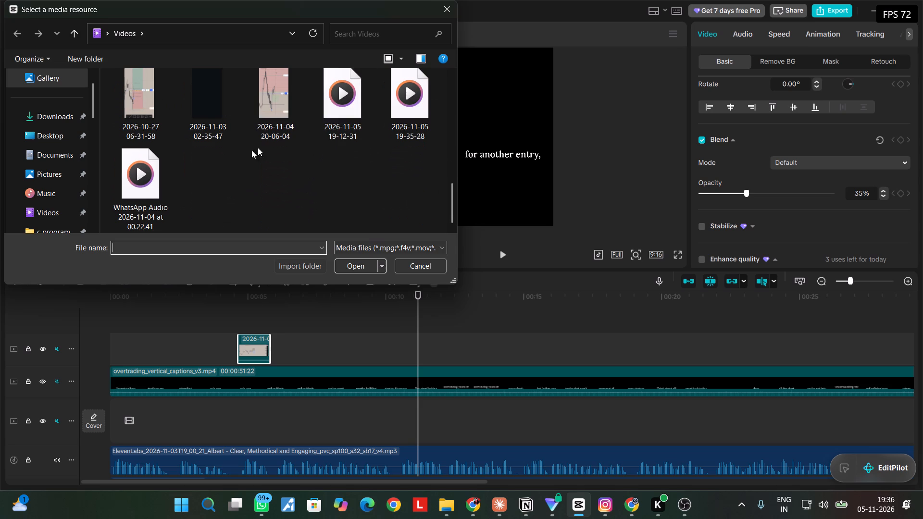
click(413, 111)
click(363, 267)
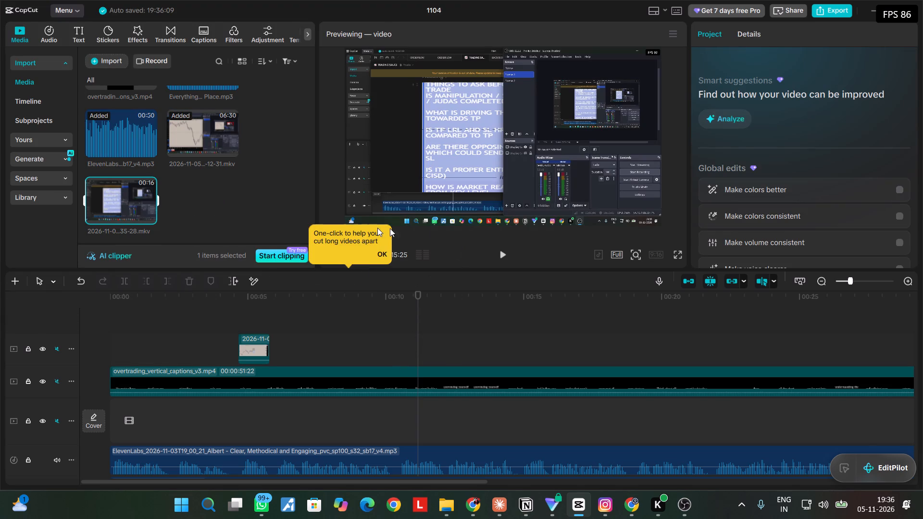
Place the notes recording at the start of the empty track beneath the captions and trim its beginning slightly, to 15:19.
drag(123, 202, 178, 415)
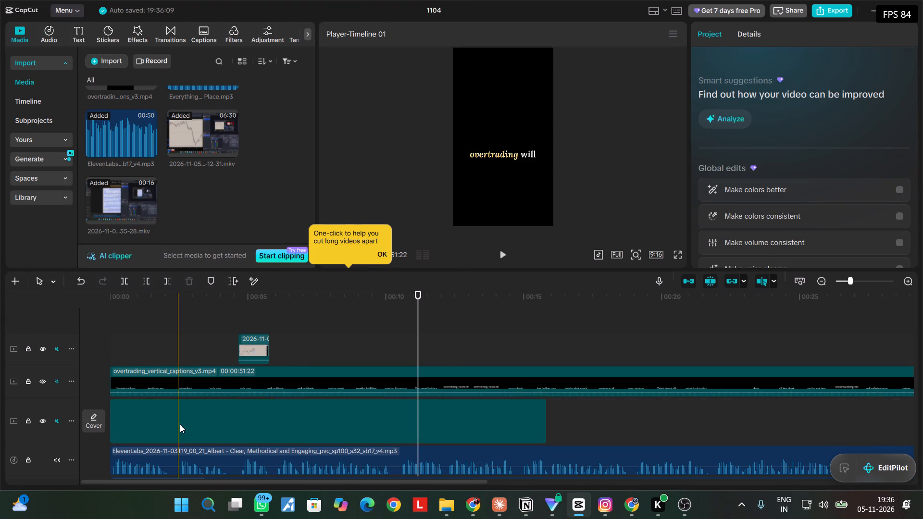
drag(110, 423, 117, 425)
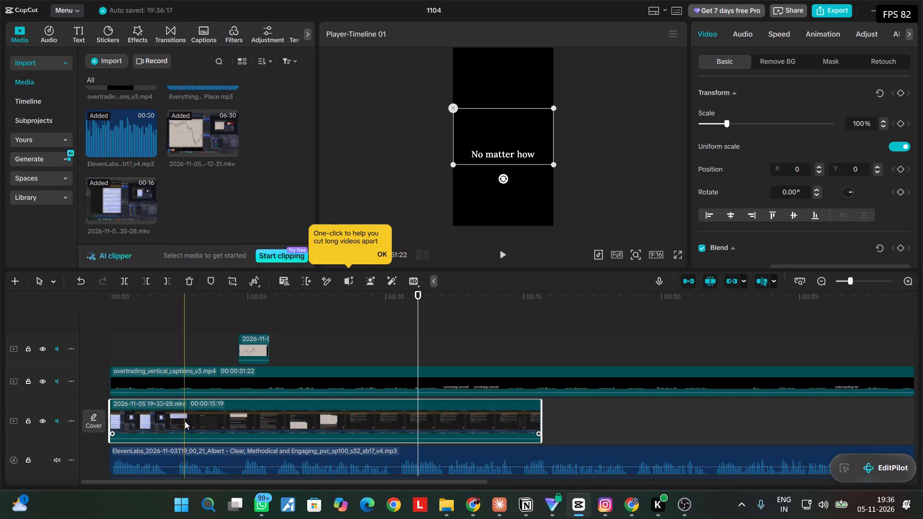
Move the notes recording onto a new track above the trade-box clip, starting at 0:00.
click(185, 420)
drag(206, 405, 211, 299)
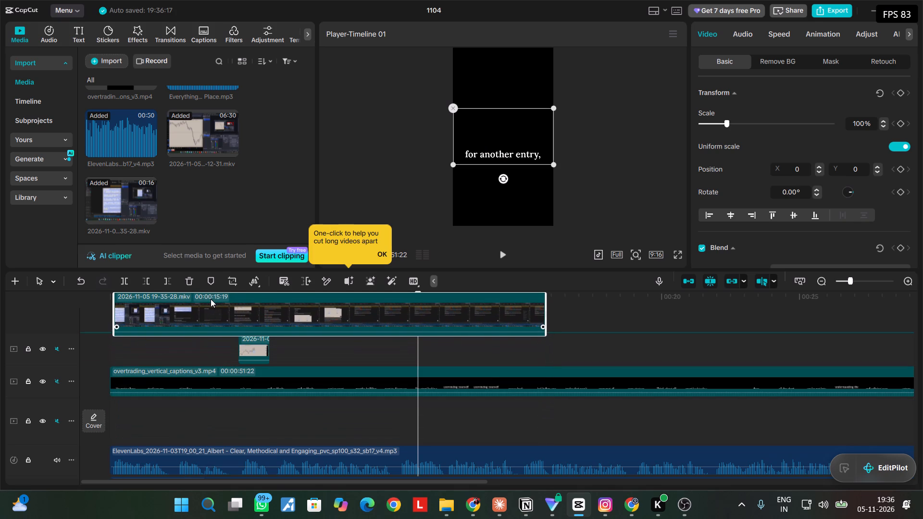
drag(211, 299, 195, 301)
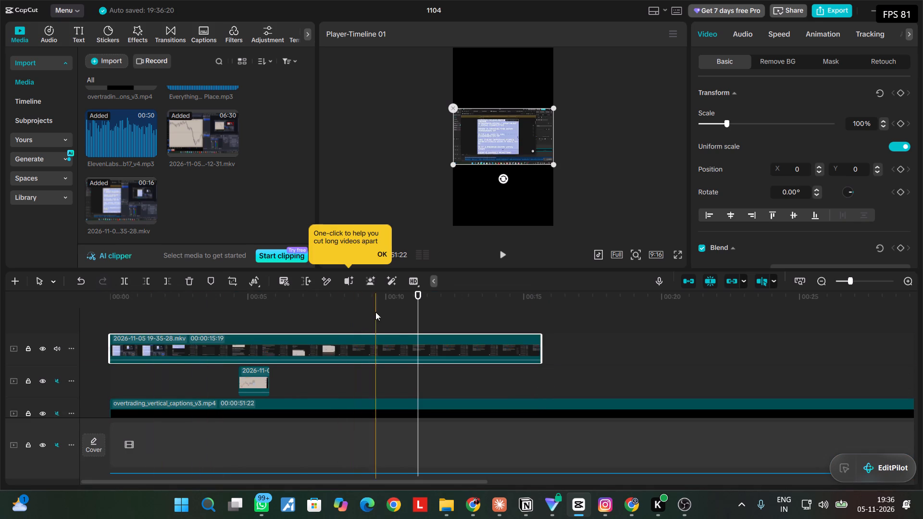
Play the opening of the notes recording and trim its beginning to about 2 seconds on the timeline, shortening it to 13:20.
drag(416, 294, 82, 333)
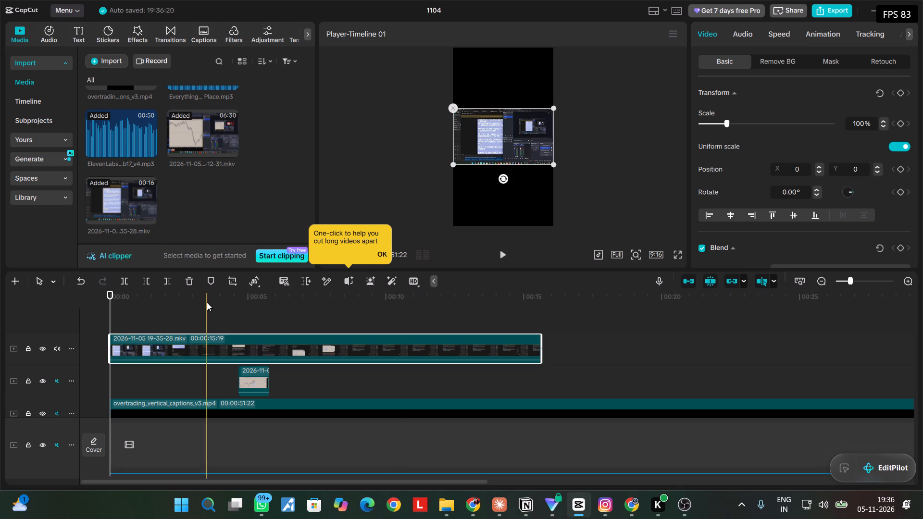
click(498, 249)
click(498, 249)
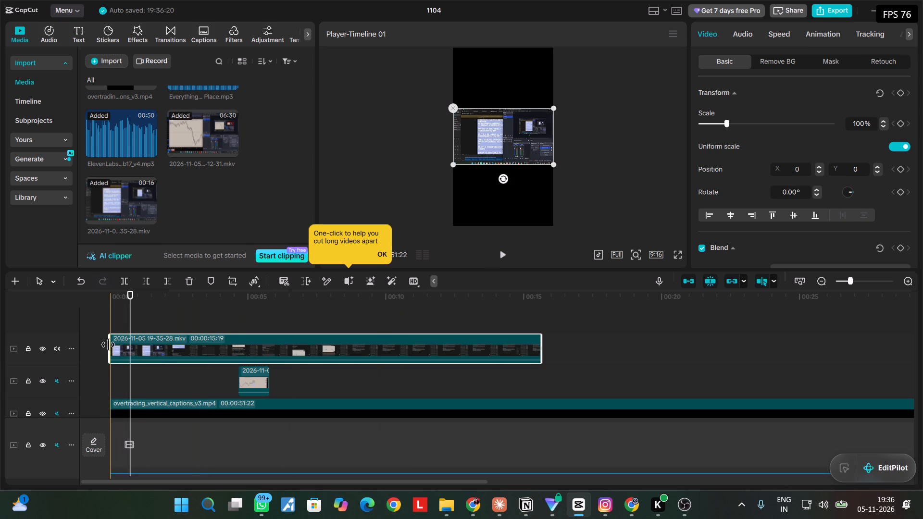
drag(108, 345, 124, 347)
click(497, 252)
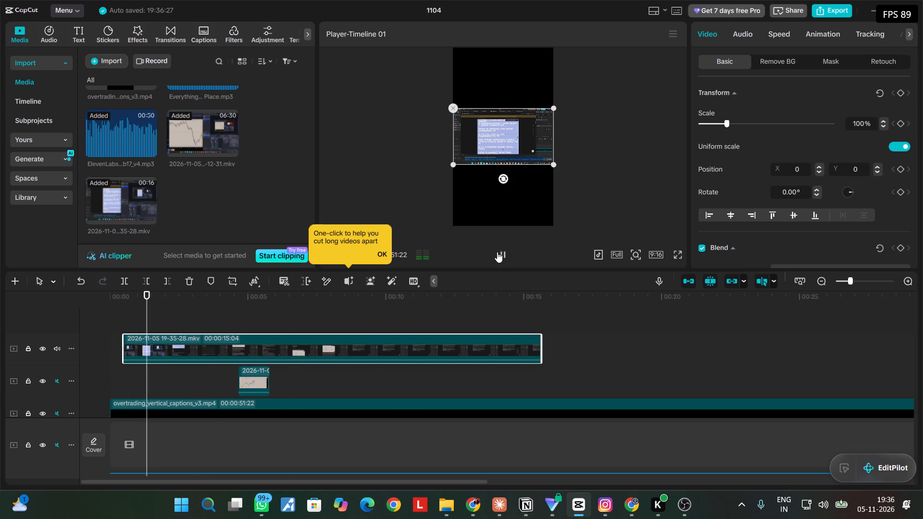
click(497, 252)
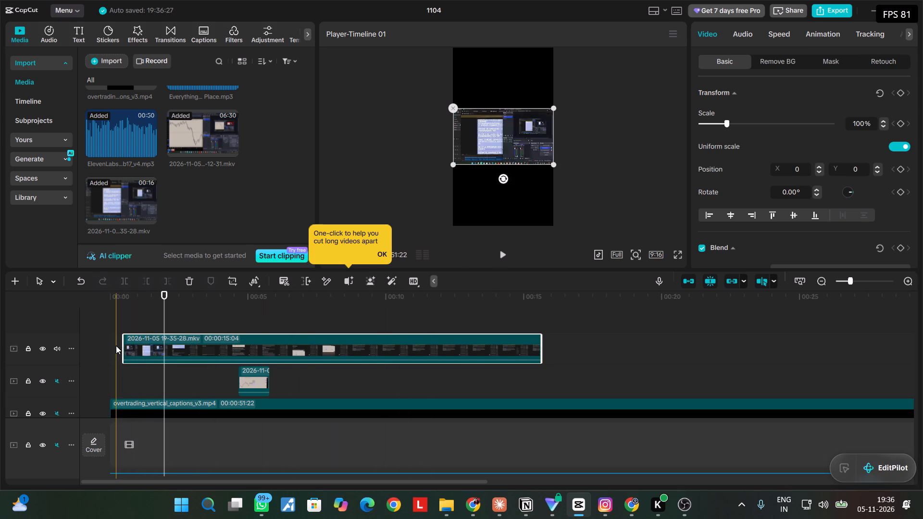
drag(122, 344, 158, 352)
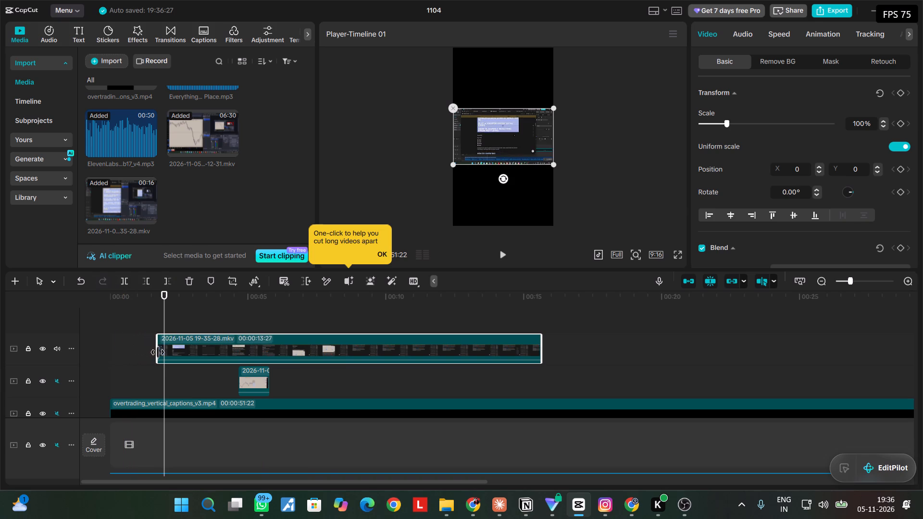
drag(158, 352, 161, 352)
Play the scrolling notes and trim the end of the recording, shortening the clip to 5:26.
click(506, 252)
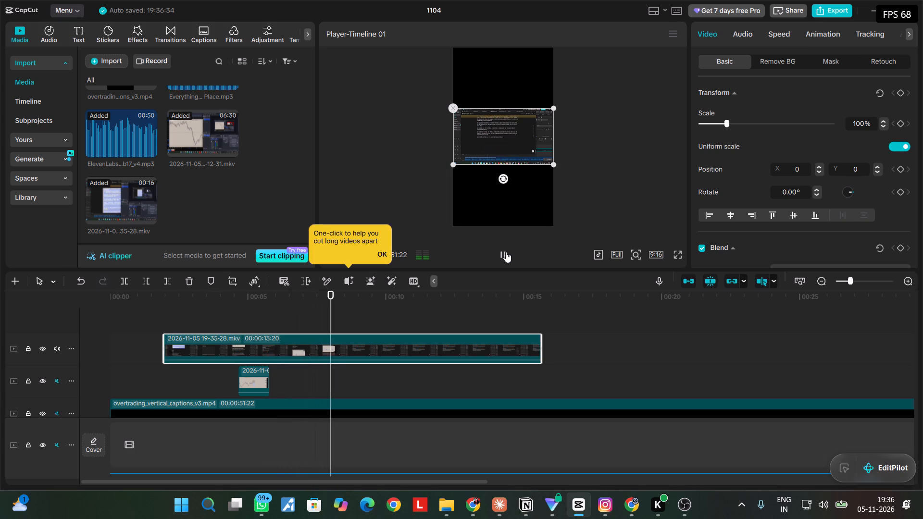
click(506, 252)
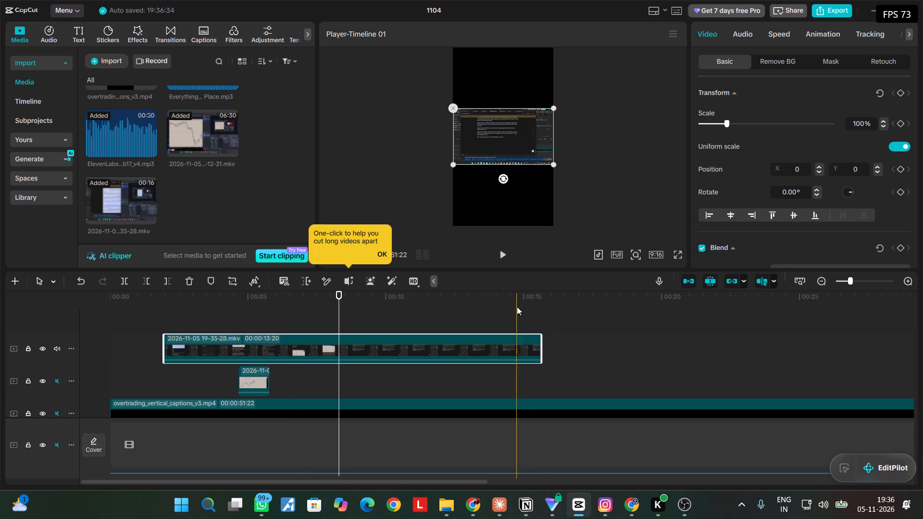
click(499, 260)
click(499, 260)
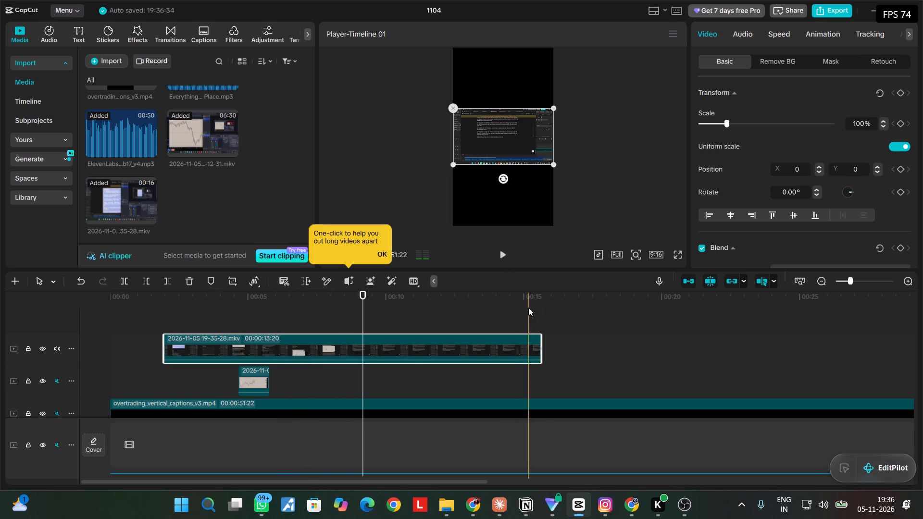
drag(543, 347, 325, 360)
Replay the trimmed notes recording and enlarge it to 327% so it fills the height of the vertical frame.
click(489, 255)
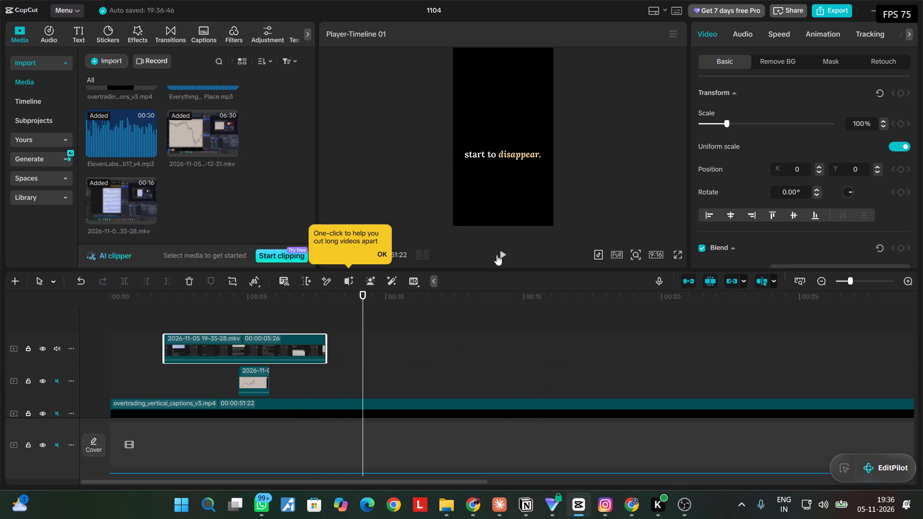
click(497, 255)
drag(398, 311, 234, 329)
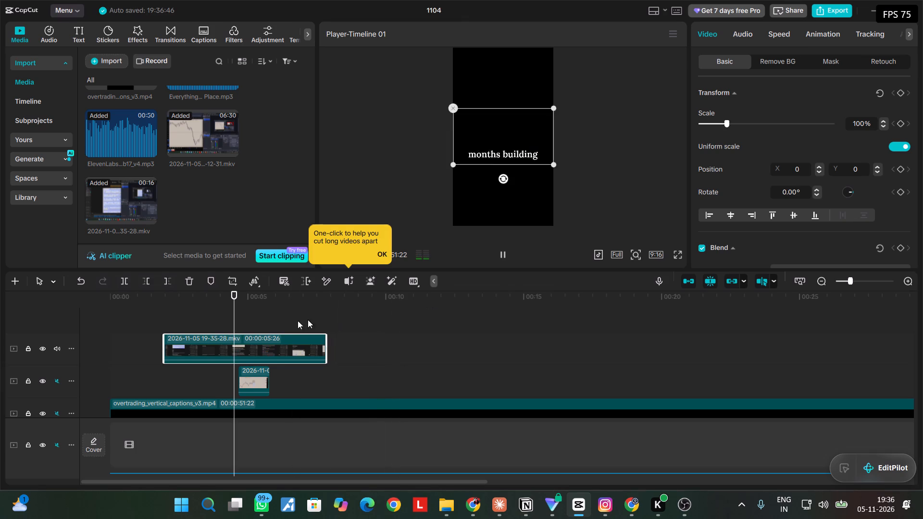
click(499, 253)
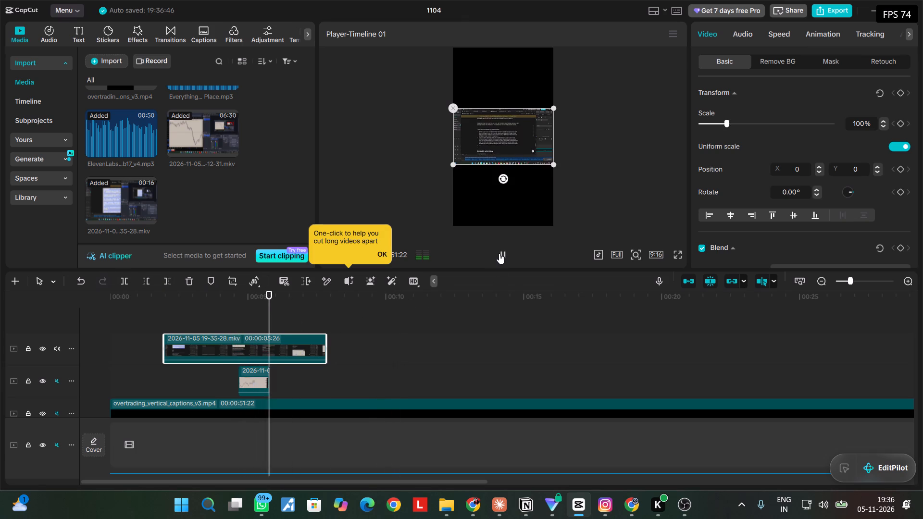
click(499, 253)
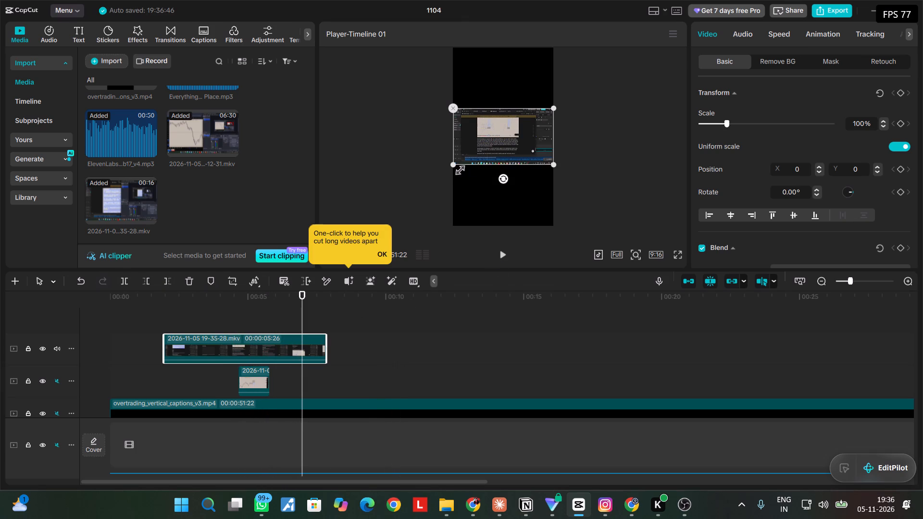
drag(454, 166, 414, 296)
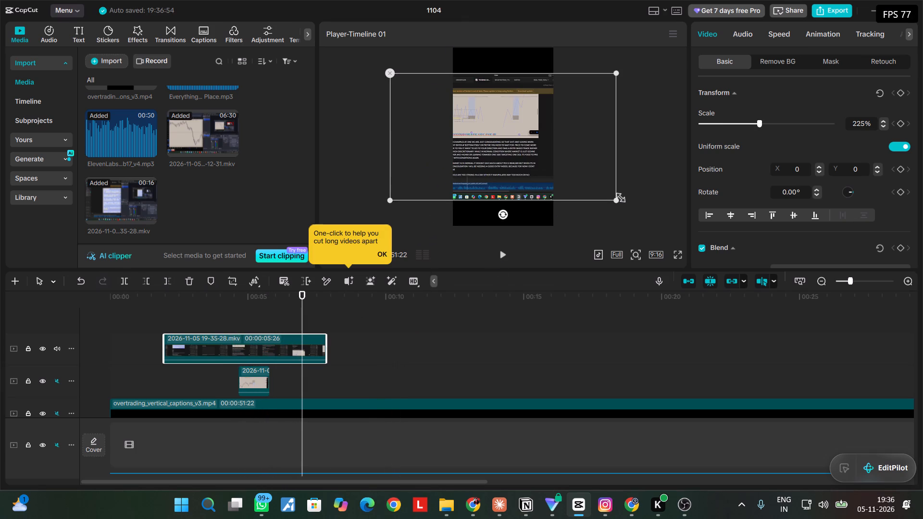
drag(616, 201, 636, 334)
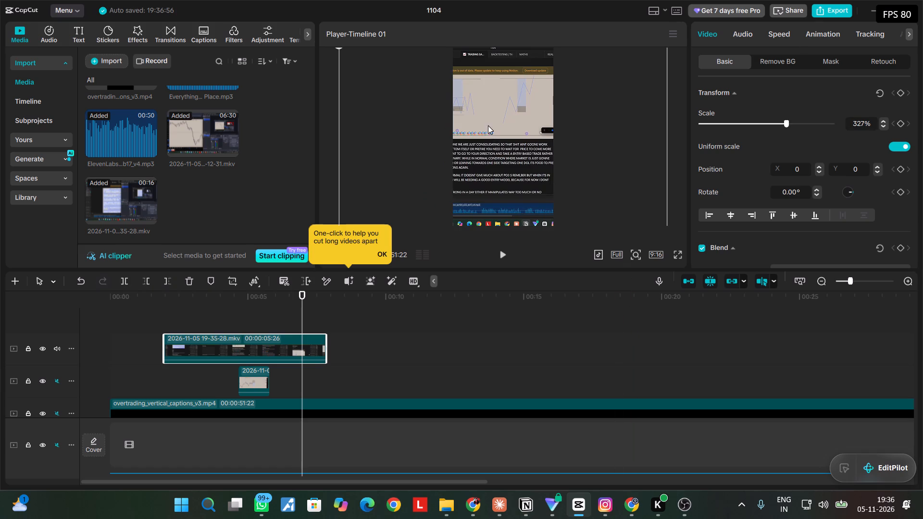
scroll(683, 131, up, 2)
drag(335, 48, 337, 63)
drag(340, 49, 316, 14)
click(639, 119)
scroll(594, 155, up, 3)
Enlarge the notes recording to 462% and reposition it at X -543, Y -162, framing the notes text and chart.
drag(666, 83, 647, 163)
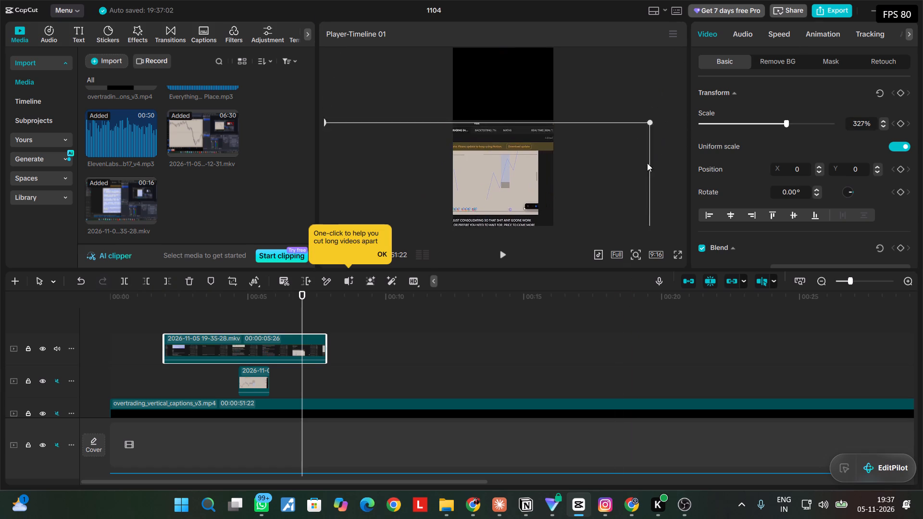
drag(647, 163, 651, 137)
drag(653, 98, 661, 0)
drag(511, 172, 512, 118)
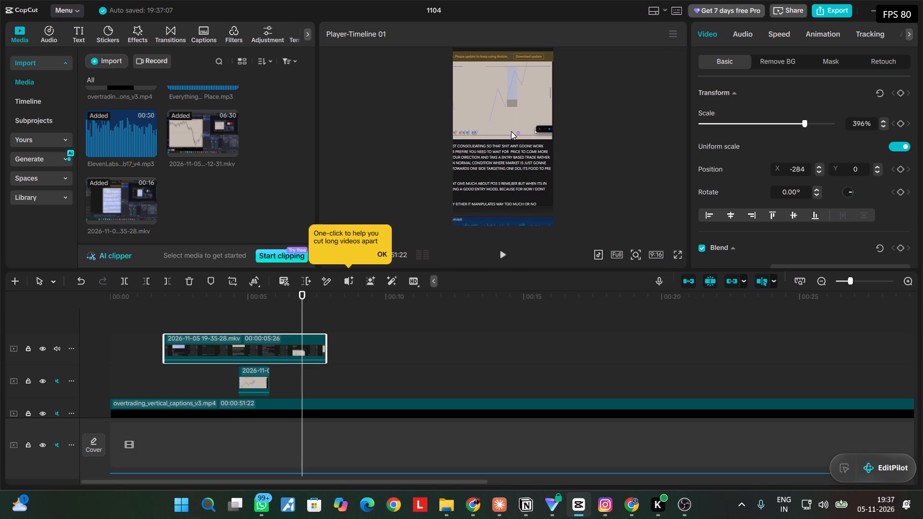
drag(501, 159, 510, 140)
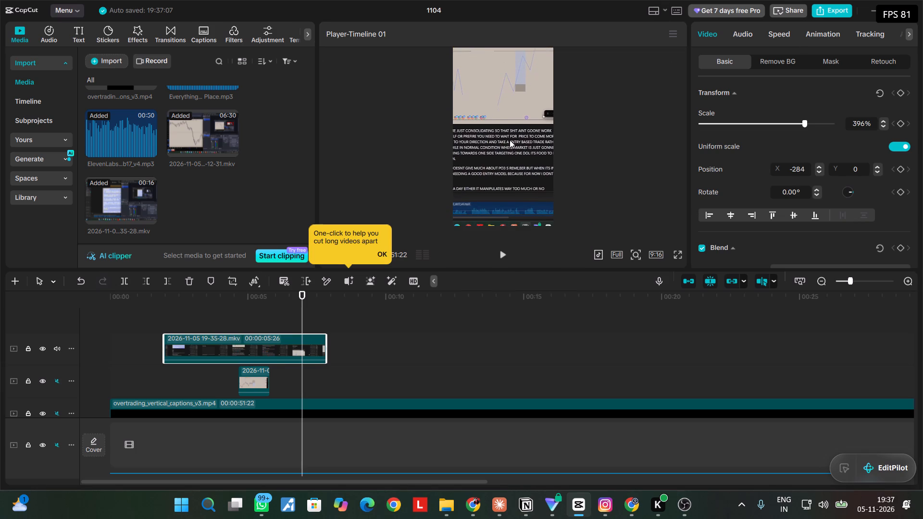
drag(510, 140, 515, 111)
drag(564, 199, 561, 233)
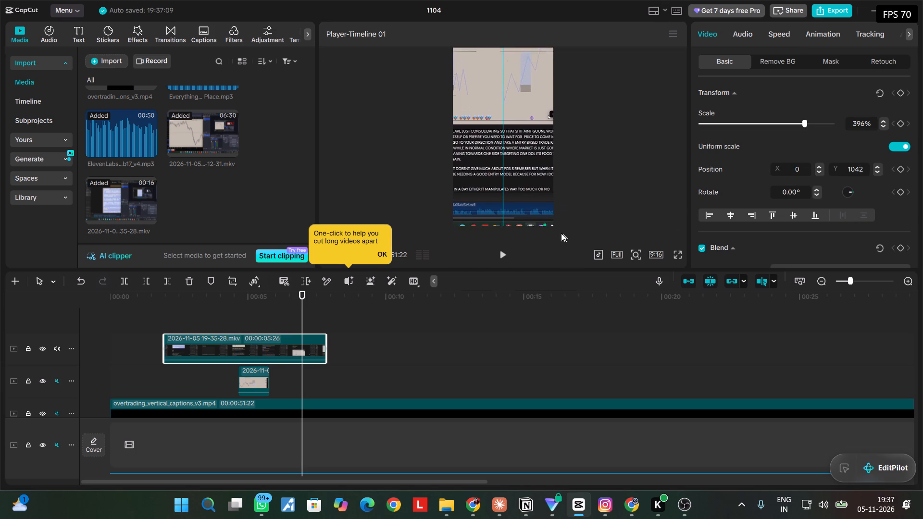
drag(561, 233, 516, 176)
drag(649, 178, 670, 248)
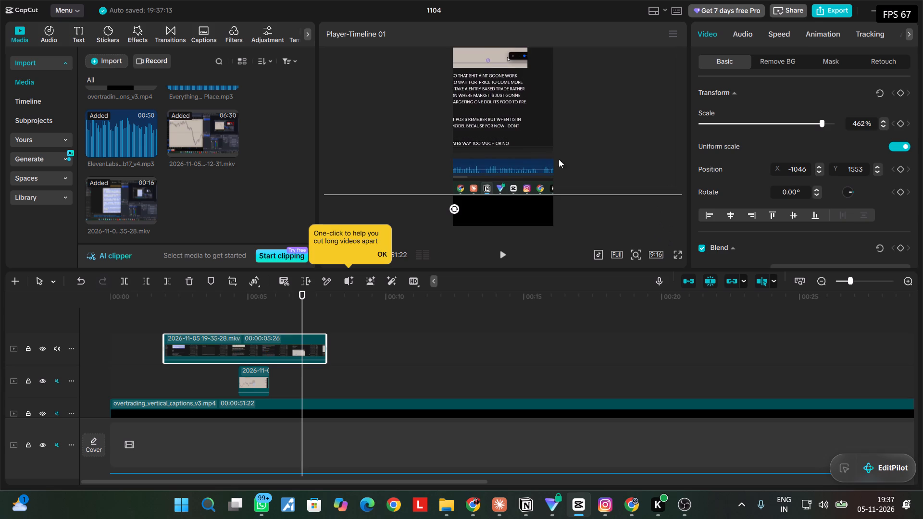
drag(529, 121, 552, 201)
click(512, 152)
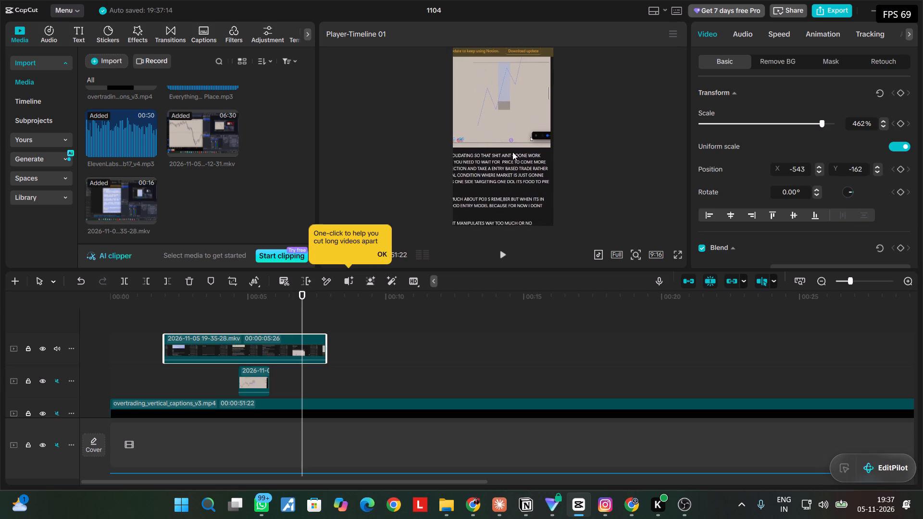
Replay the enlarged notes recording from its beginning to its end to check how the scrolling looks.
click(509, 254)
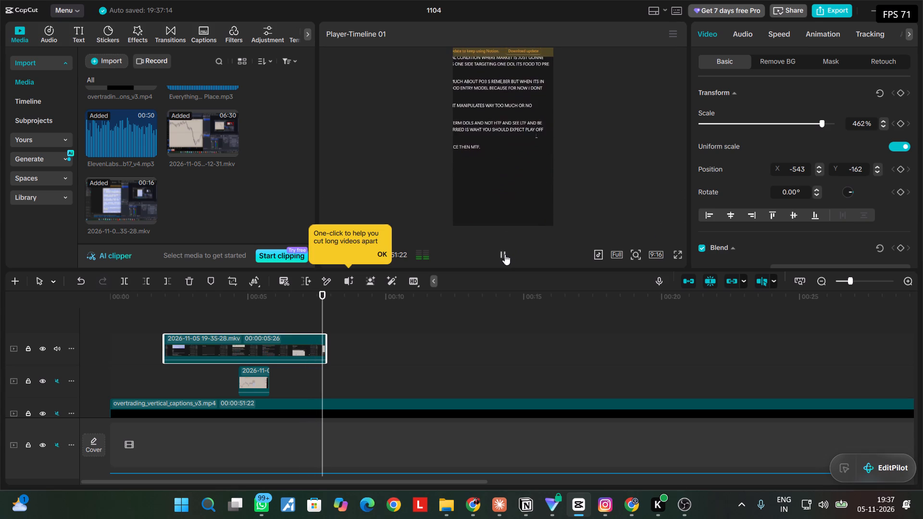
drag(372, 296, 320, 297)
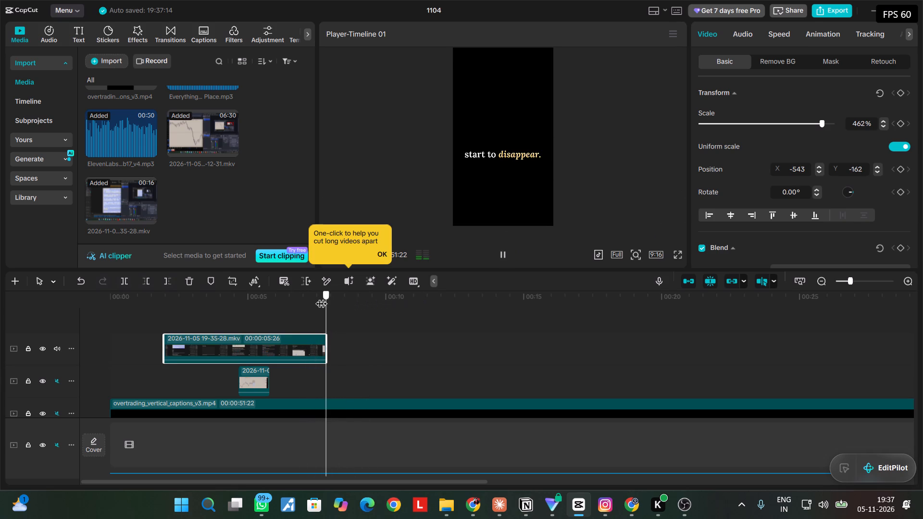
drag(320, 297, 169, 303)
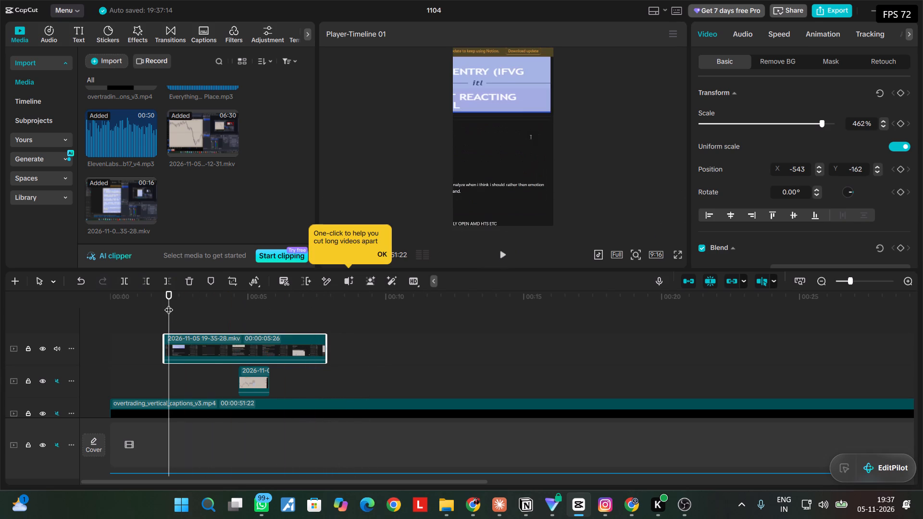
click(169, 304)
click(495, 248)
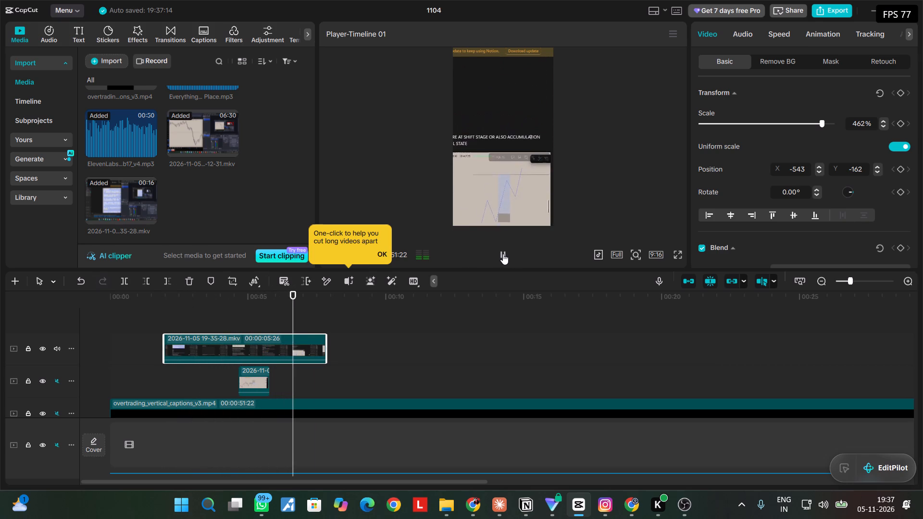
click(498, 174)
scroll(498, 172, down, 3)
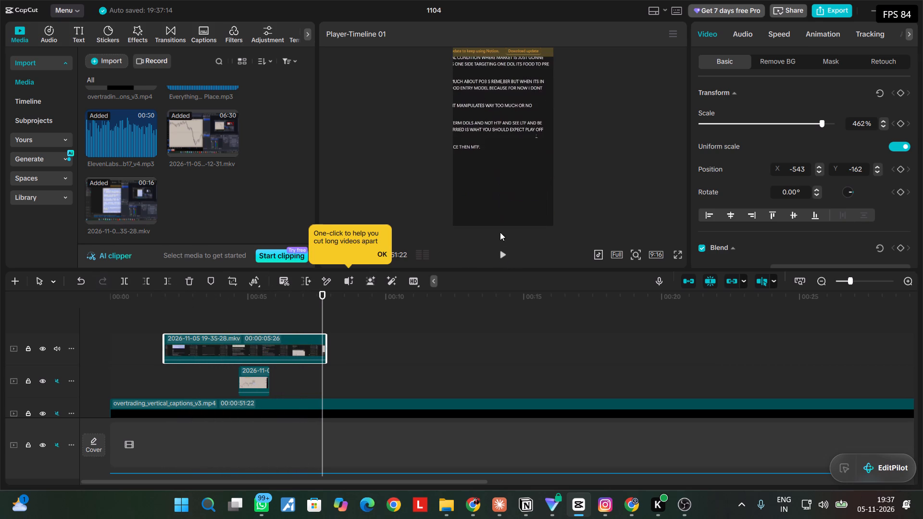
click(500, 254)
Delete the notes recording from the timeline.
click(282, 335)
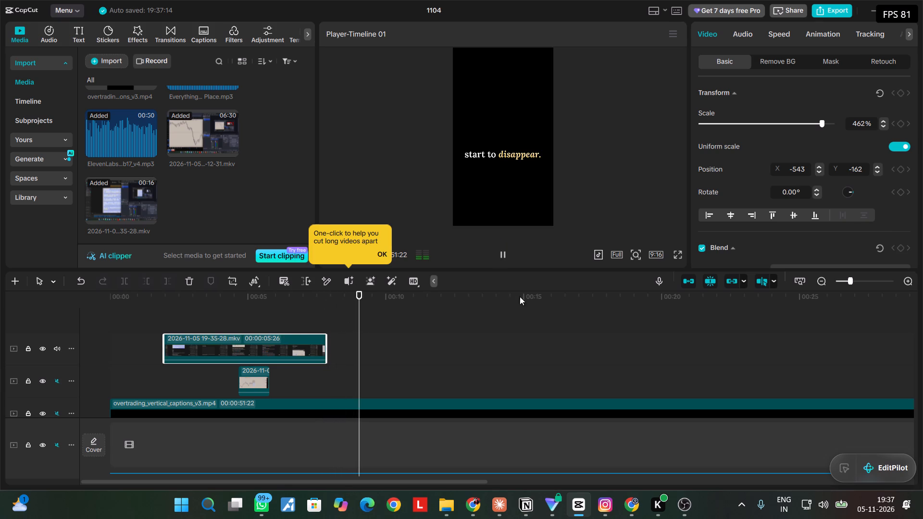
key(Delete)
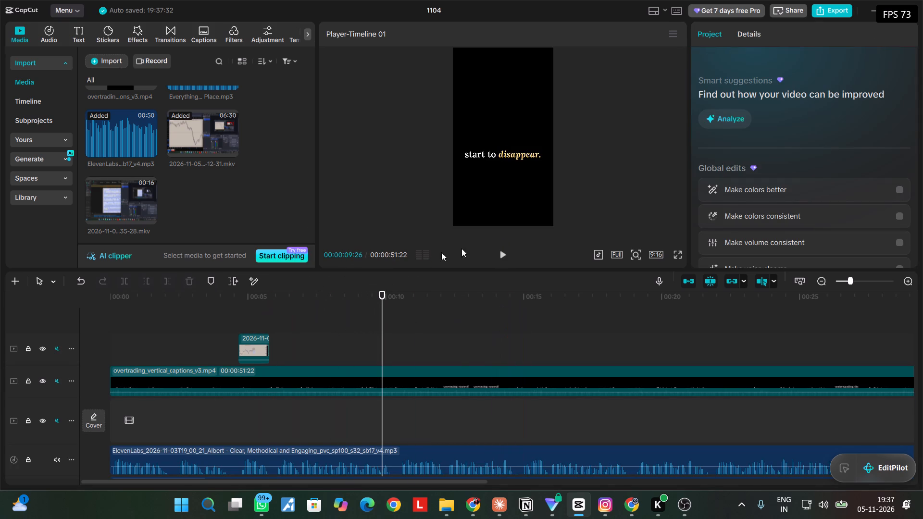
Switch to OBS and add the existing Display Capture source to Scene 3.
click(685, 512)
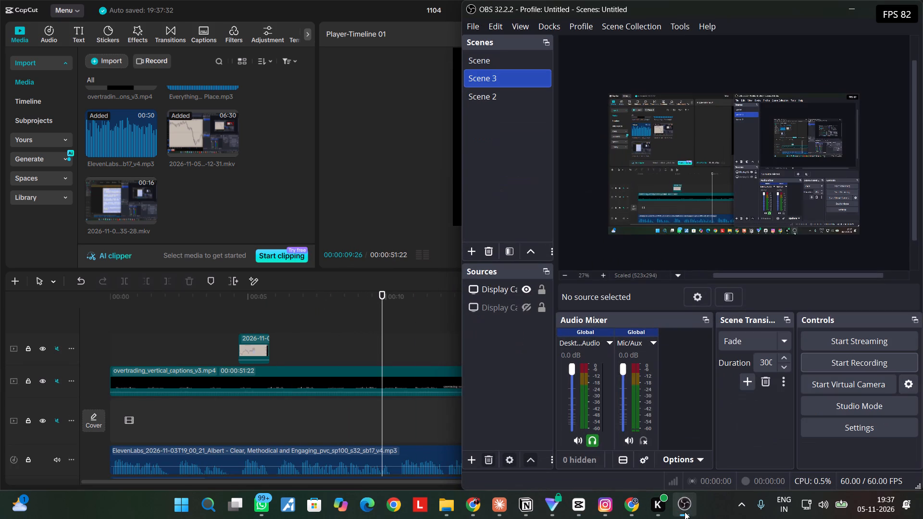
click(485, 287)
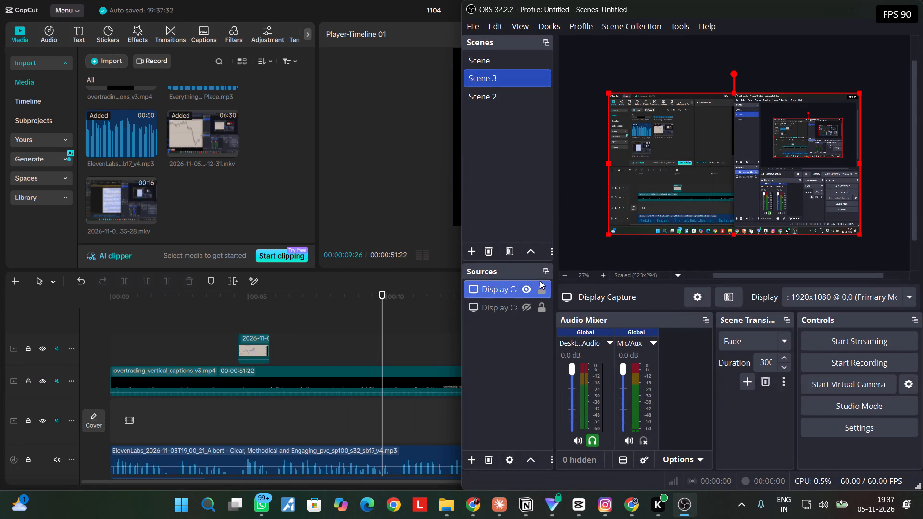
click(474, 462)
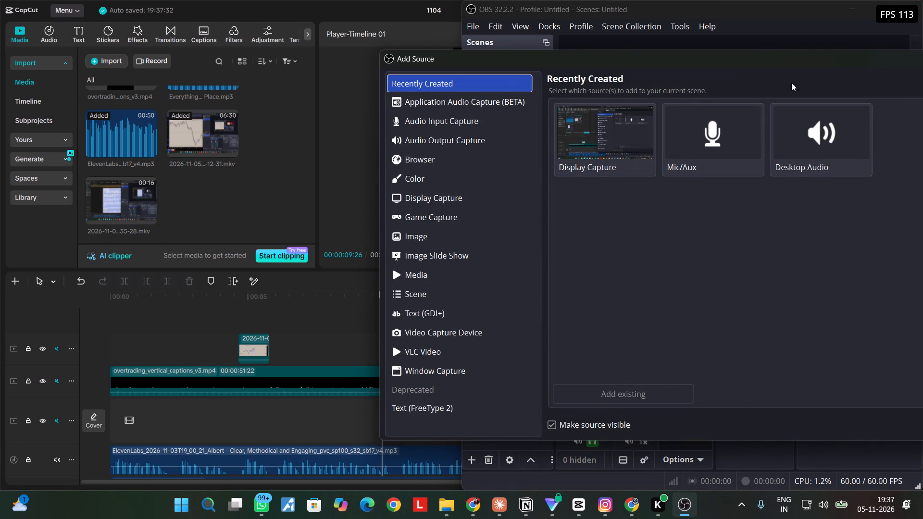
click(760, 38)
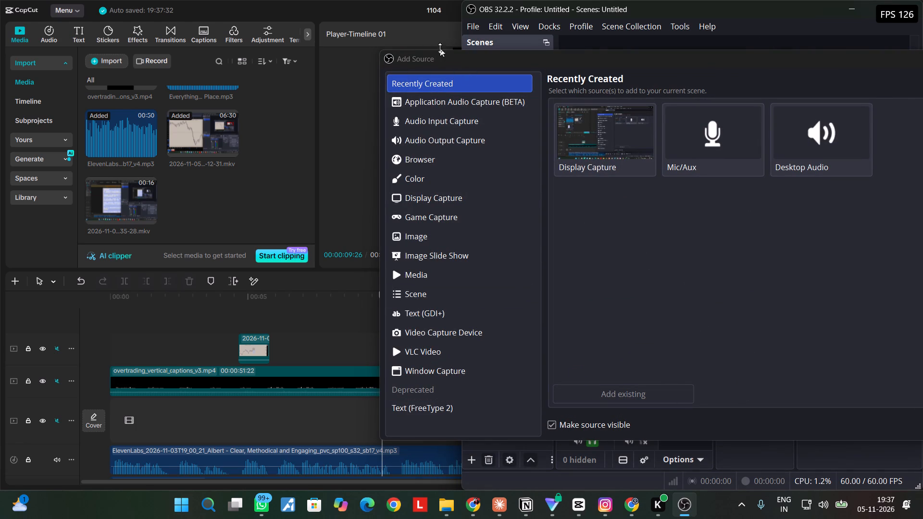
click(650, 39)
click(628, 160)
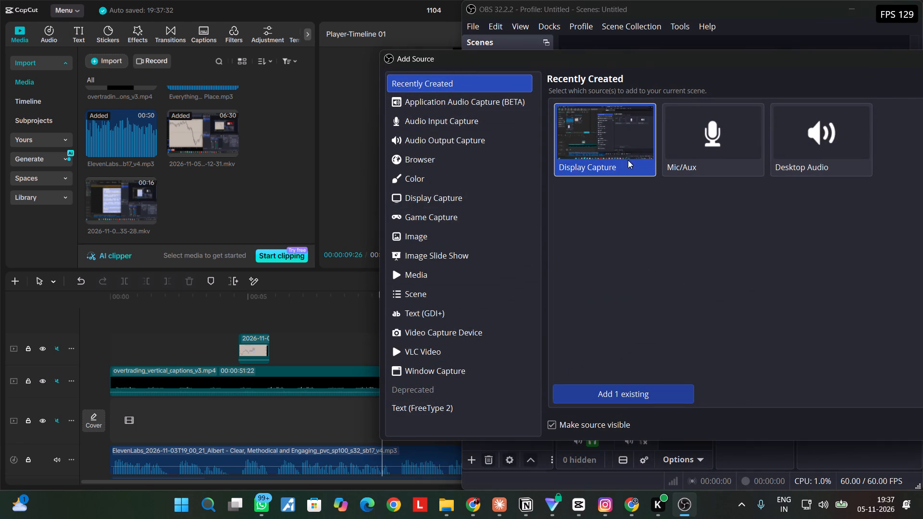
click(600, 394)
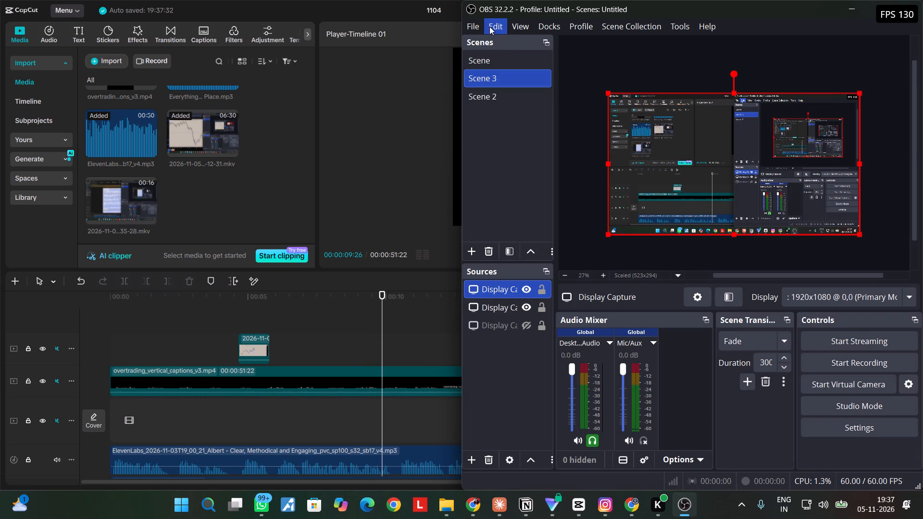
Open the OBS video settings and replace the base canvas resolution with 1080 as its width.
click(480, 24)
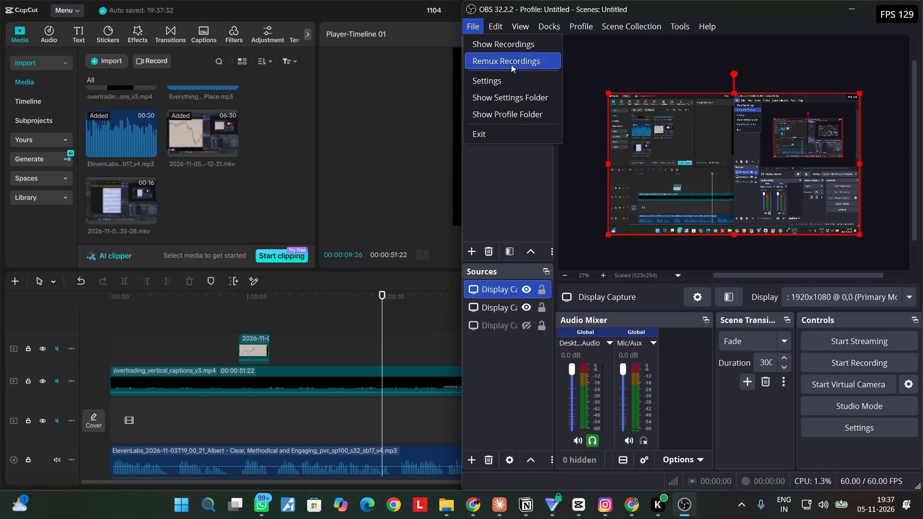
click(517, 84)
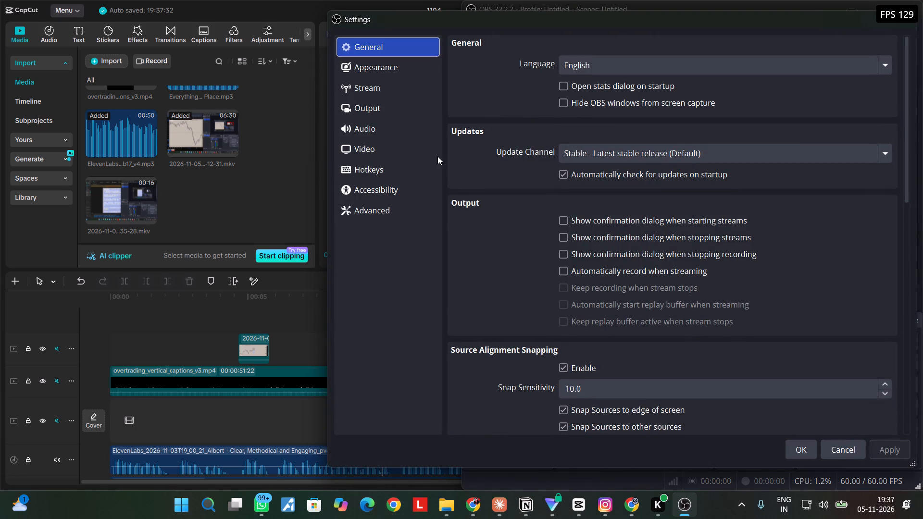
click(359, 152)
click(615, 72)
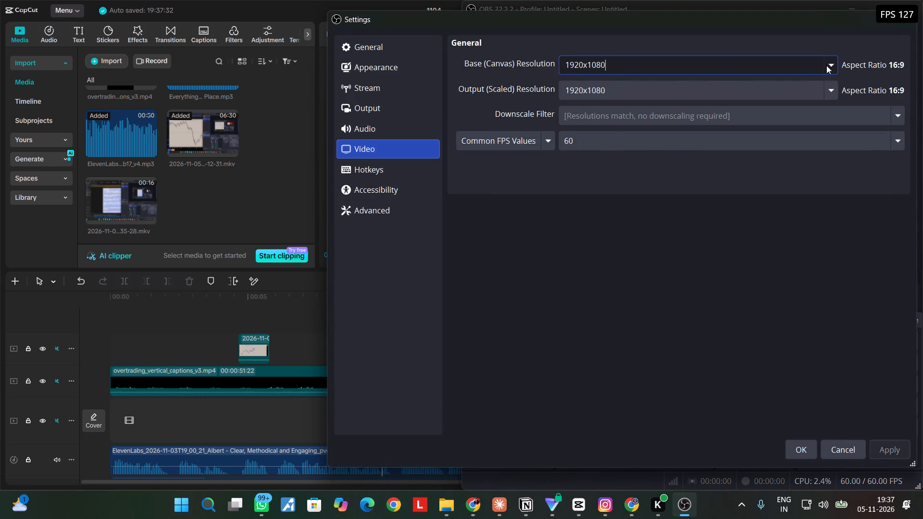
click(829, 64)
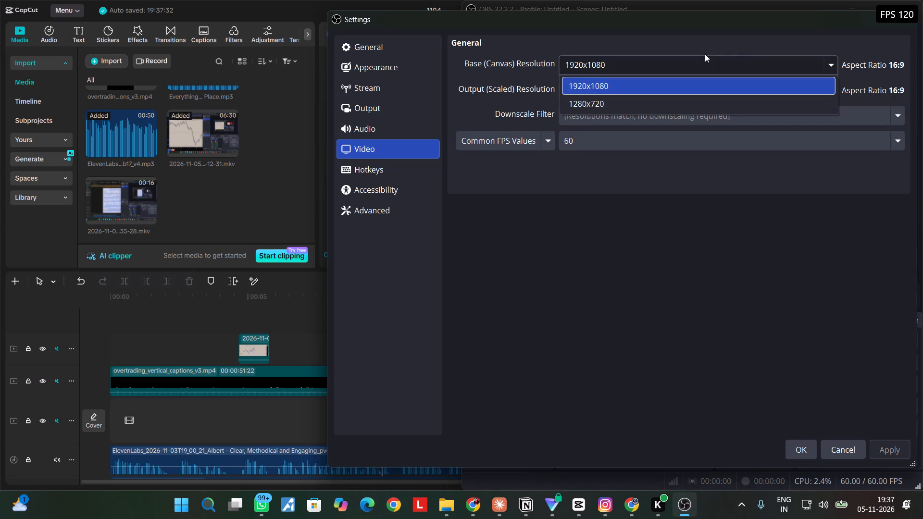
drag(685, 65, 525, 67)
key(BackSpace)
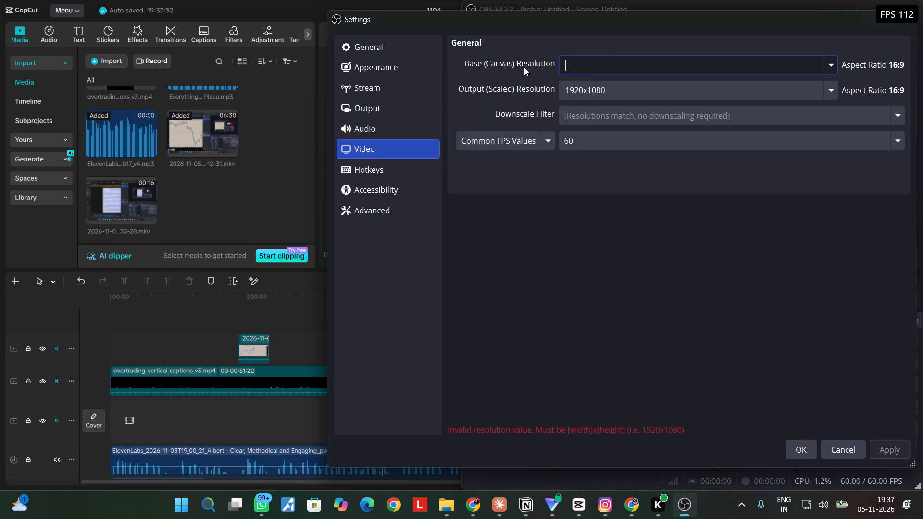
text(10)
key(8)
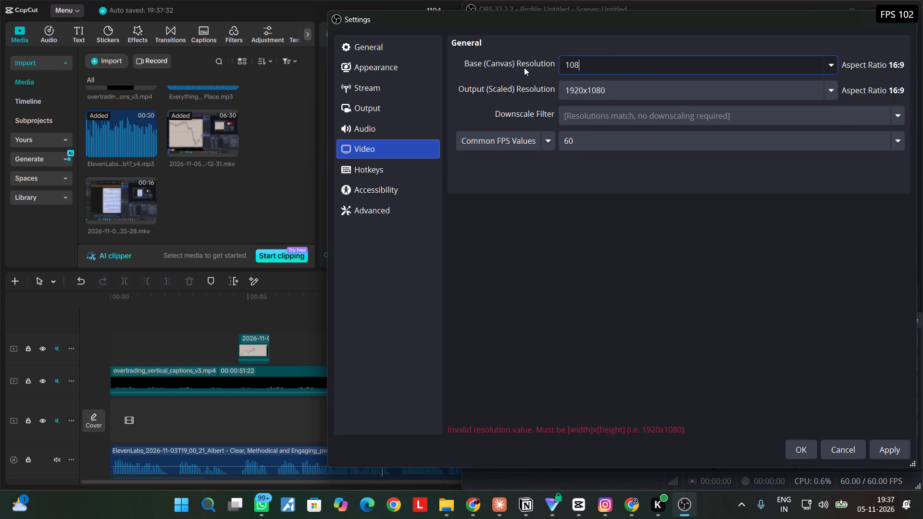
key(shift+asterisk)
key(0)
text(1920)
key(BackSpace)
key(BackSpace)
text(0)
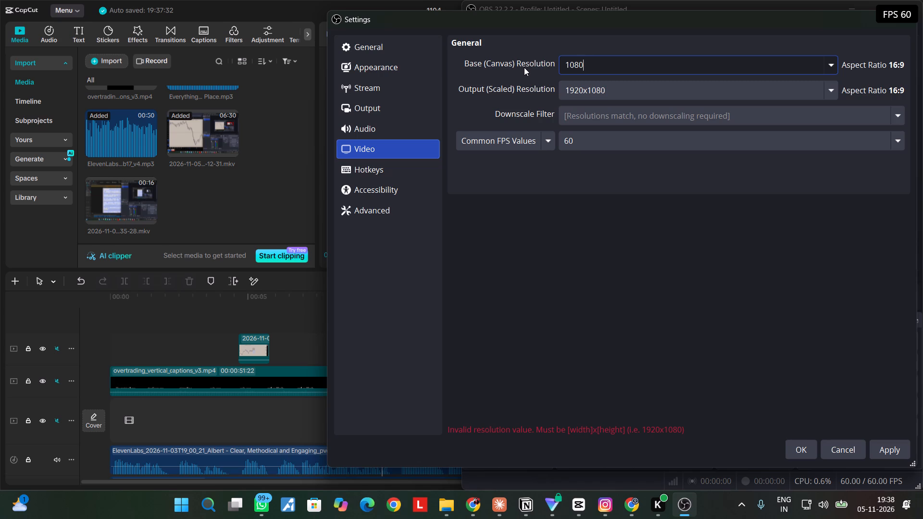
key(space)
key(shift+asterisk)
text(***191)
key(BackSpace)
Complete the base canvas resolution as 1080x1920, using the format of the output resolution as reference.
click(622, 85)
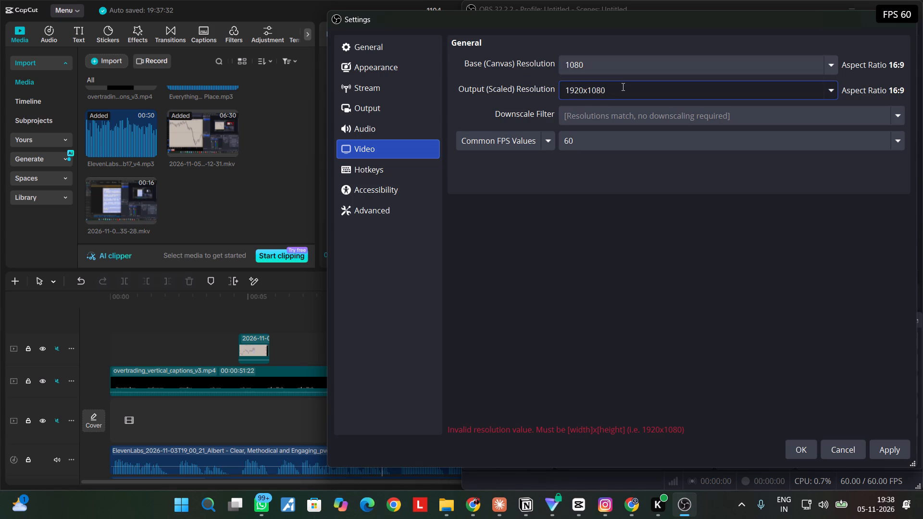
drag(622, 86, 558, 93)
drag(558, 93, 587, 91)
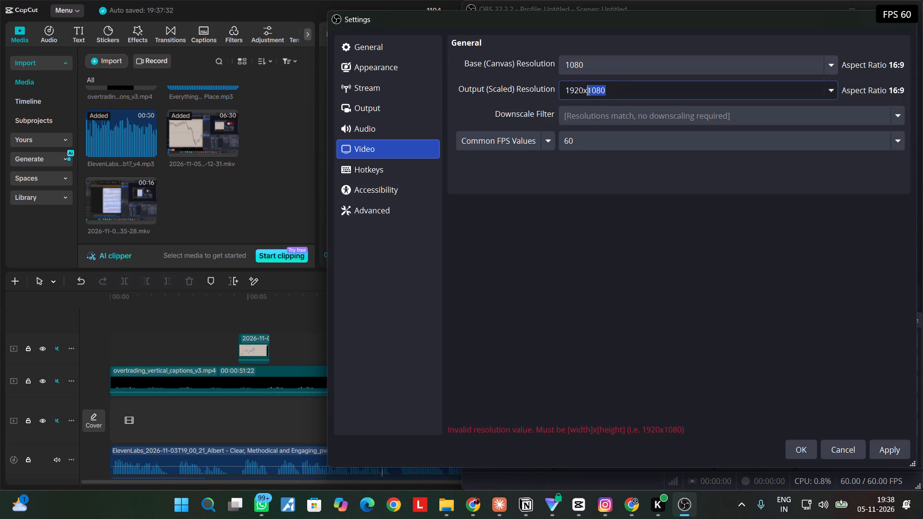
drag(587, 91, 587, 90)
triple_click(587, 90)
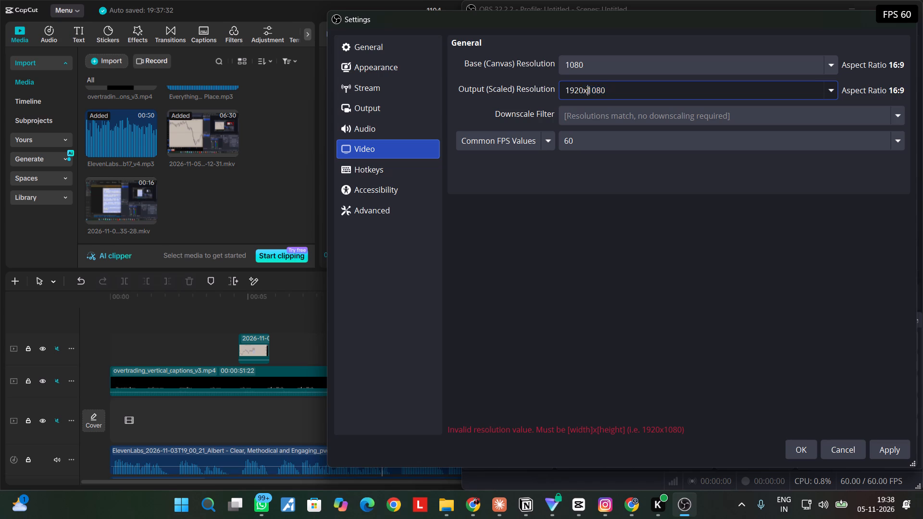
double_click(585, 87)
click(583, 87)
click(588, 67)
key(x)
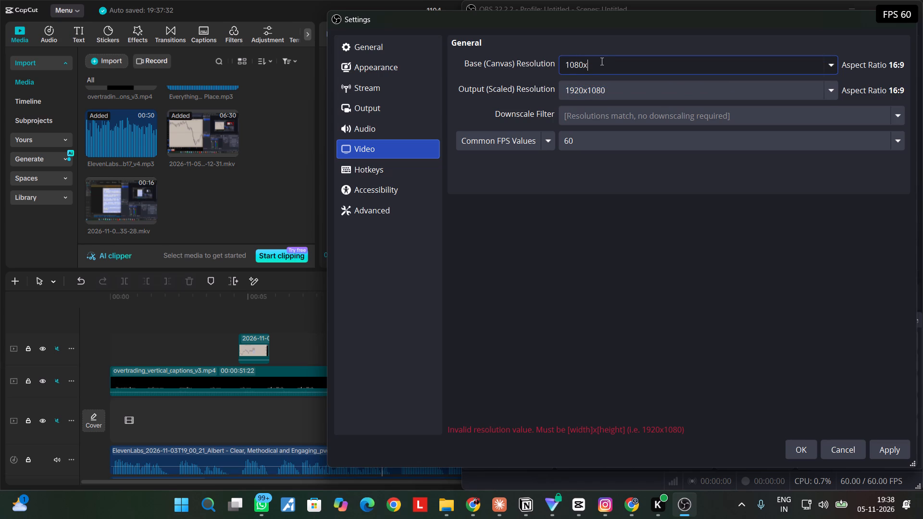
key(1)
text(920)
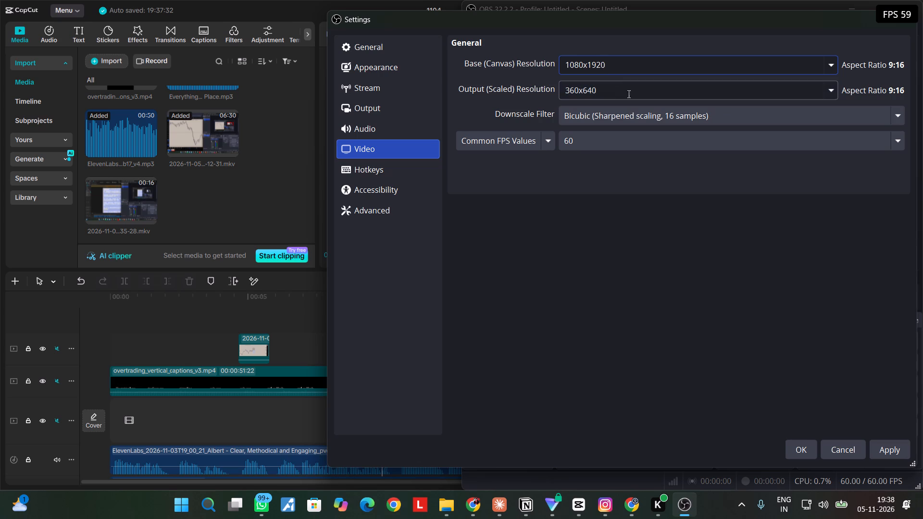
Set the output scaled resolution to 1080x1920 and apply the video settings.
drag(631, 96, 469, 94)
key(BackSpace)
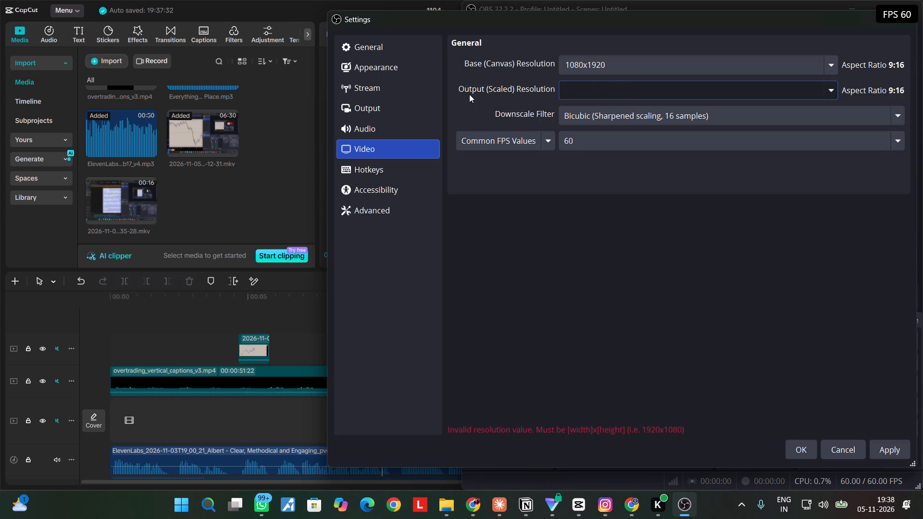
text(1080)
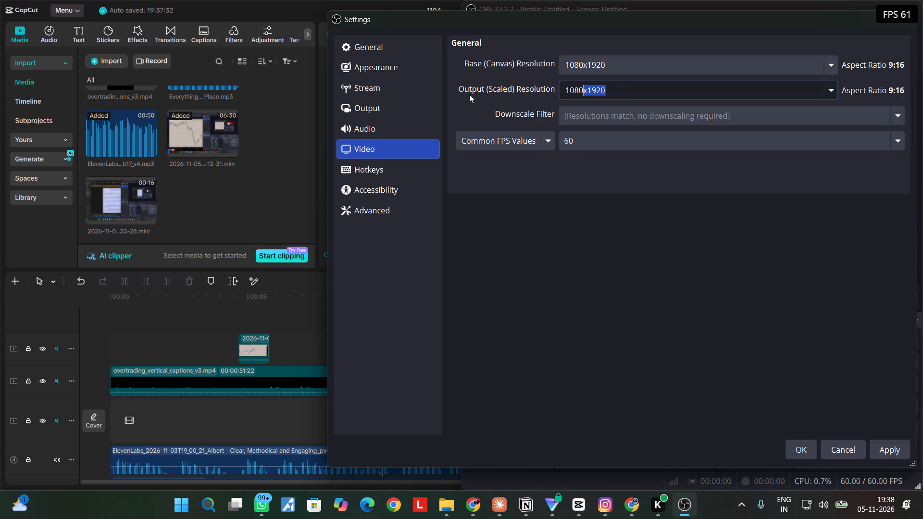
text(x1920)
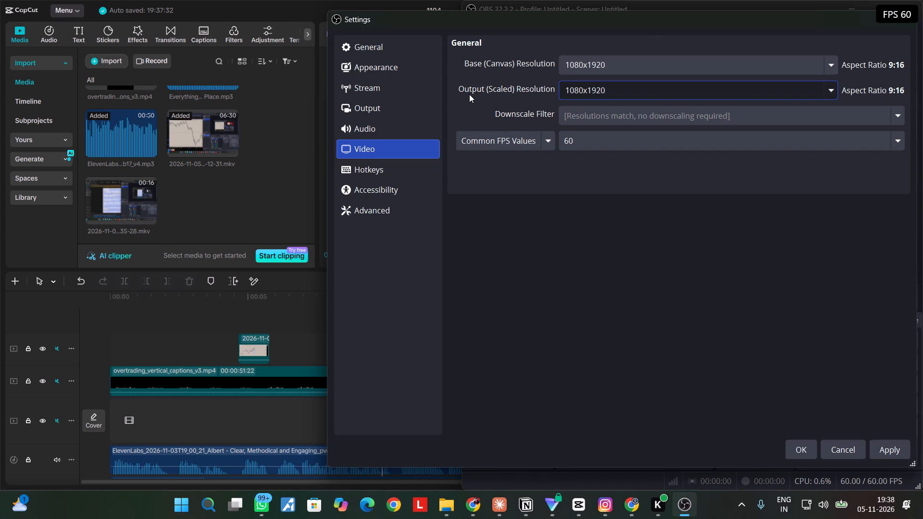
key(Return)
click(728, 158)
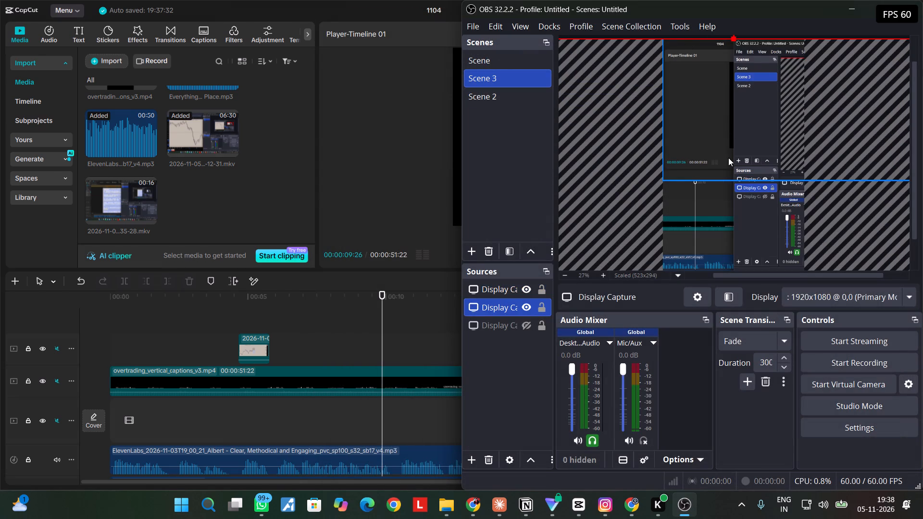
click(729, 208)
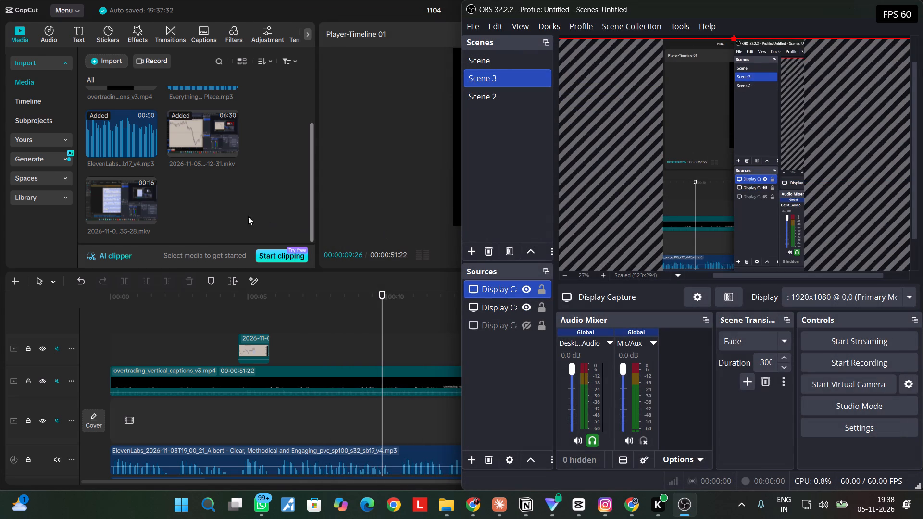
Minimise CapCut to clear the desktop beside the OBS window.
drag(384, 7, 299, 24)
click(716, 15)
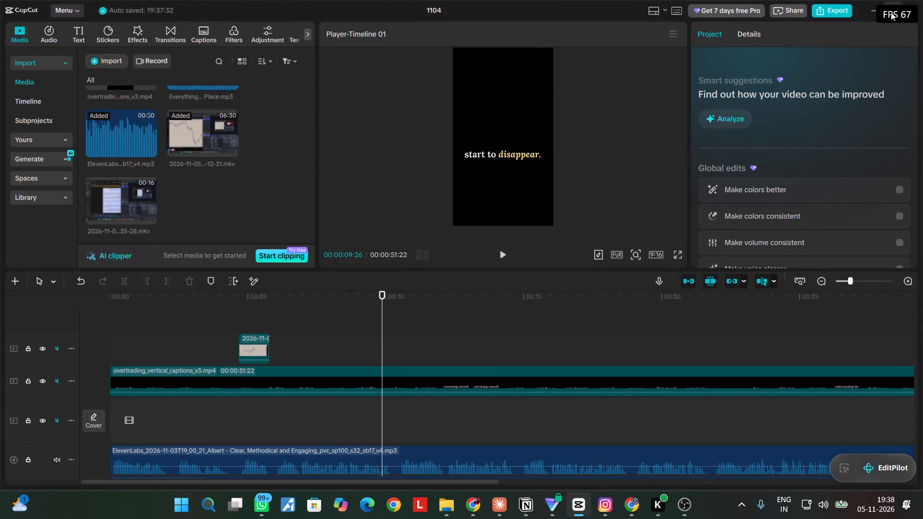
click(891, 12)
click(695, 21)
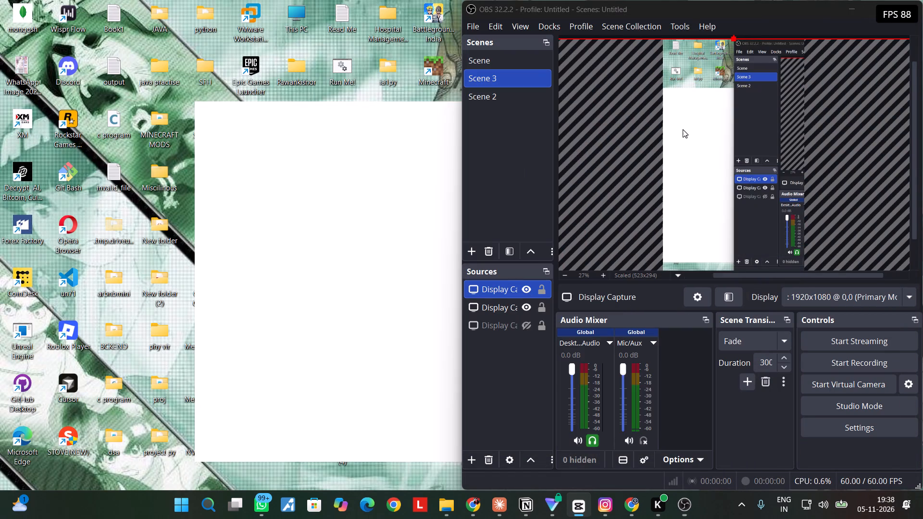
Open the TRADING SAUCE notes in Notion and tile them on the left half of the screen beside OBS.
click(530, 508)
key(super+Left)
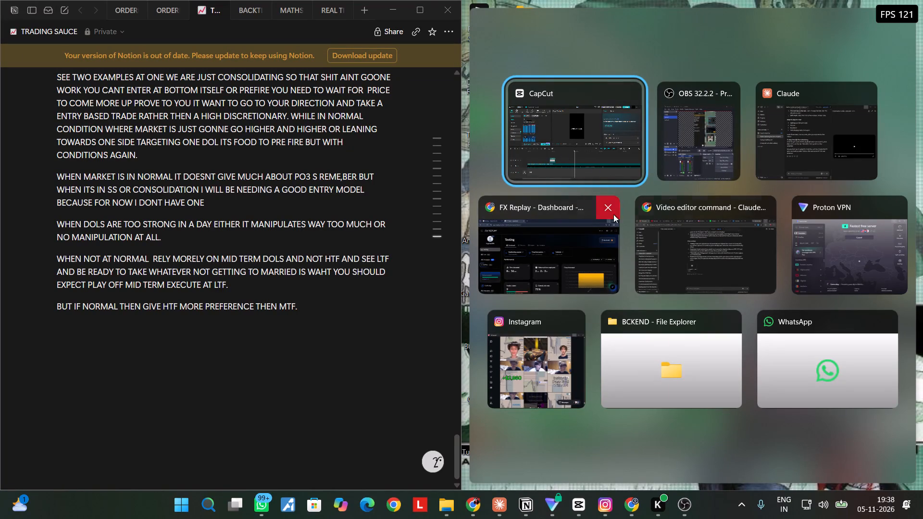
click(689, 136)
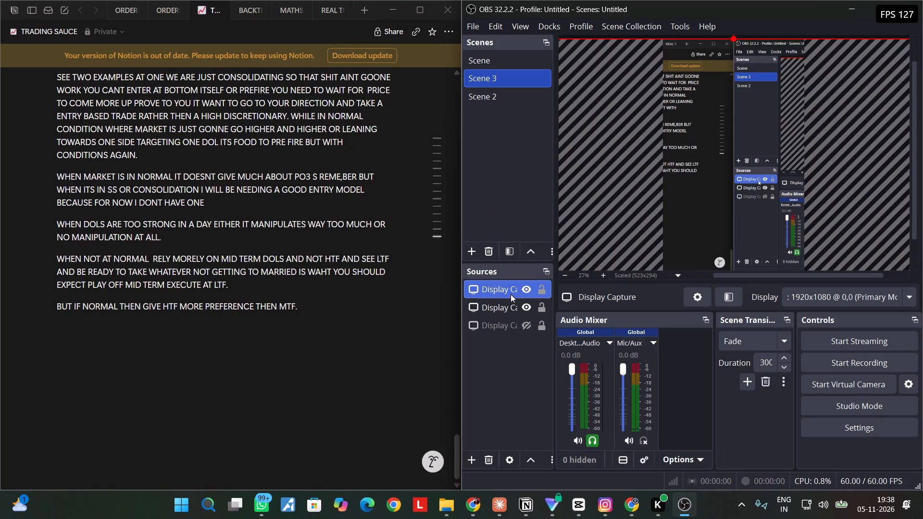
click(454, 296)
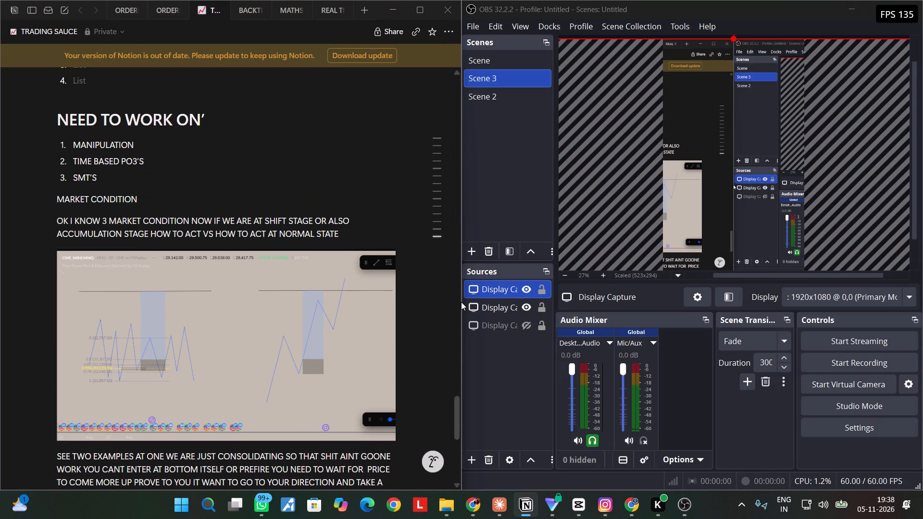
Narrow the TRADING SAUCE notes window to suit the width of the vertical recording canvas.
click(453, 306)
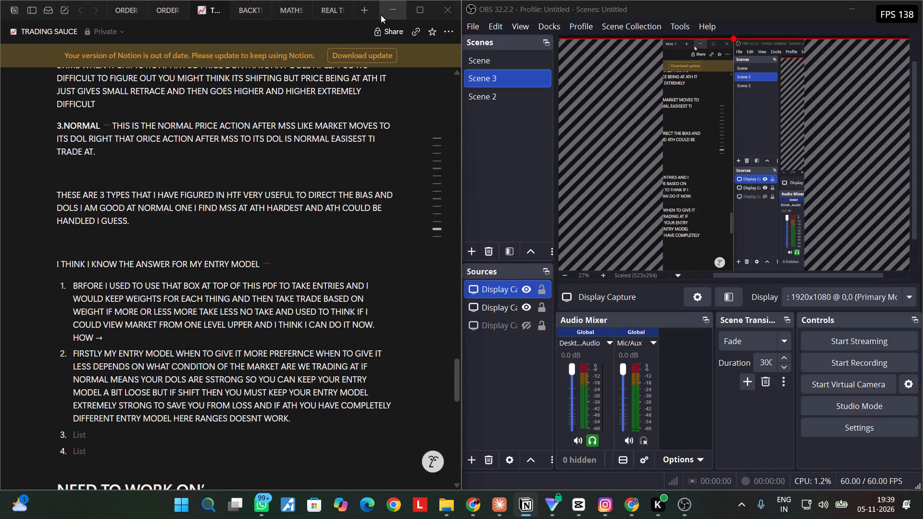
drag(378, 11, 370, 11)
drag(455, 297, 420, 298)
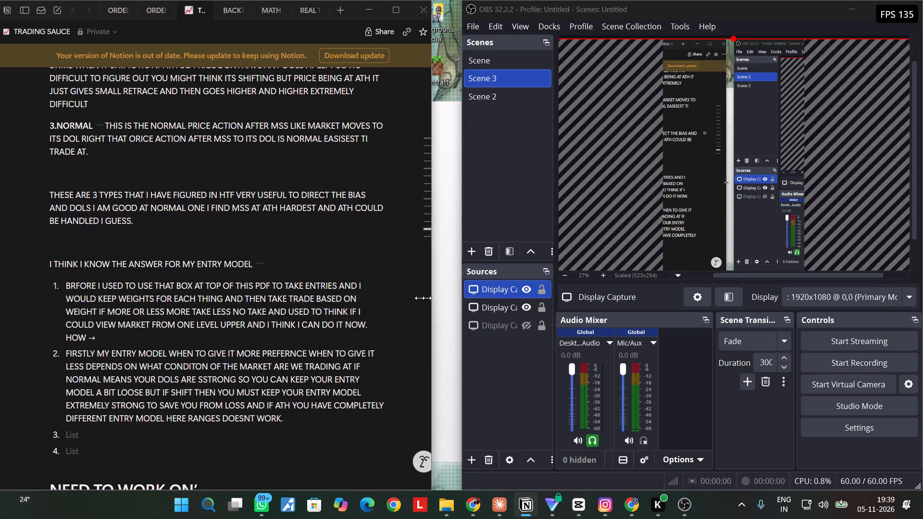
drag(420, 298, 206, 322)
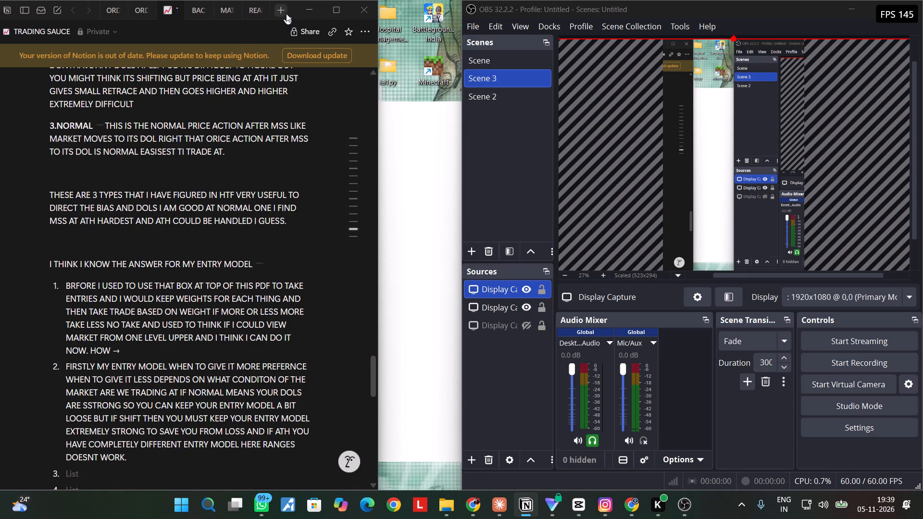
Move the narrowed notes window to the middle of the desktop so it fills the vertical capture area.
drag(293, 10, 446, 12)
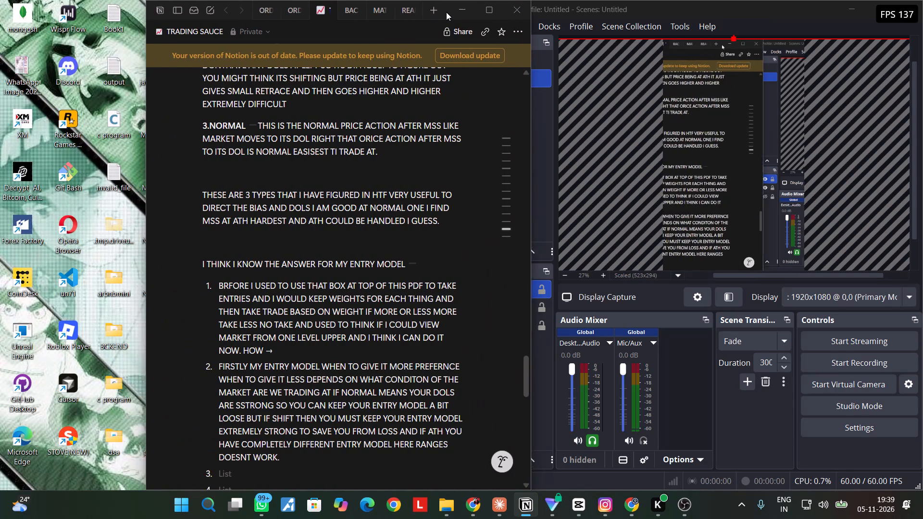
drag(446, 12, 530, 19)
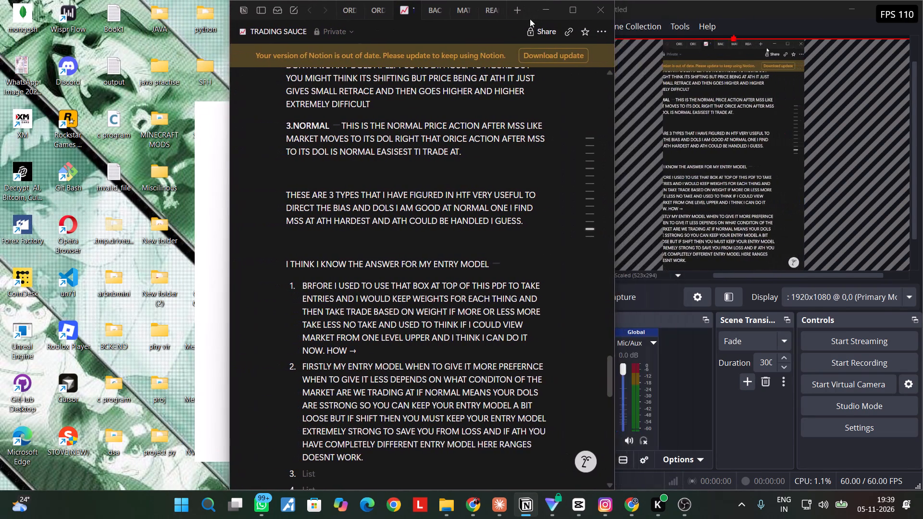
drag(530, 19, 597, 4)
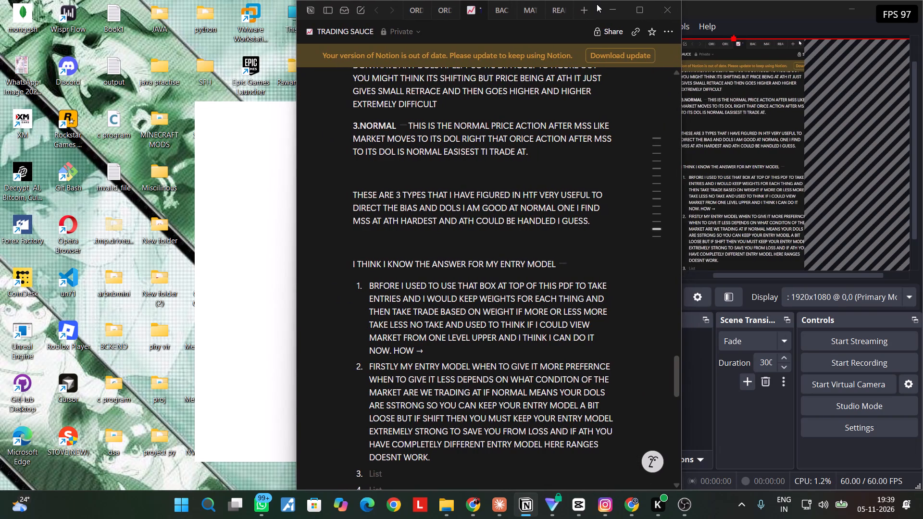
drag(597, 4, 595, 10)
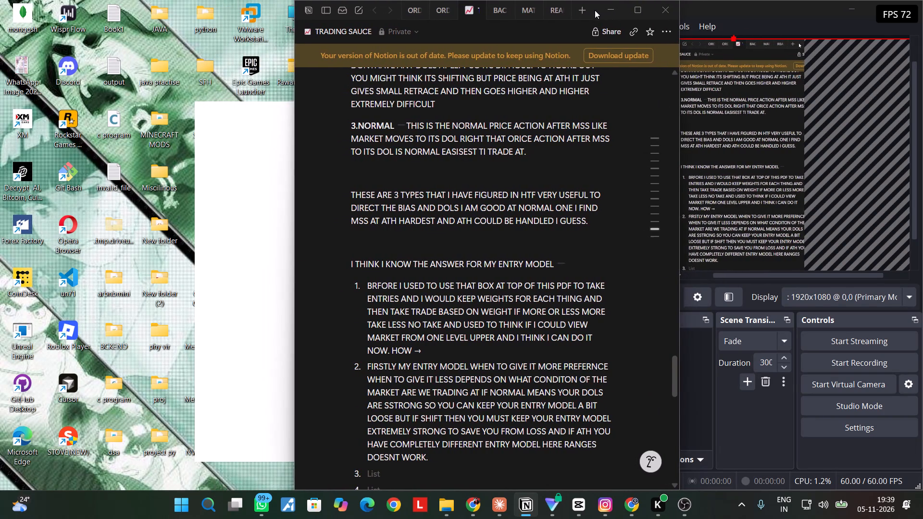
drag(595, 10, 594, 10)
Place the OBS window beside the notes, clear of the captured area, and align the notes window with the capture frame.
drag(811, 11, 755, 83)
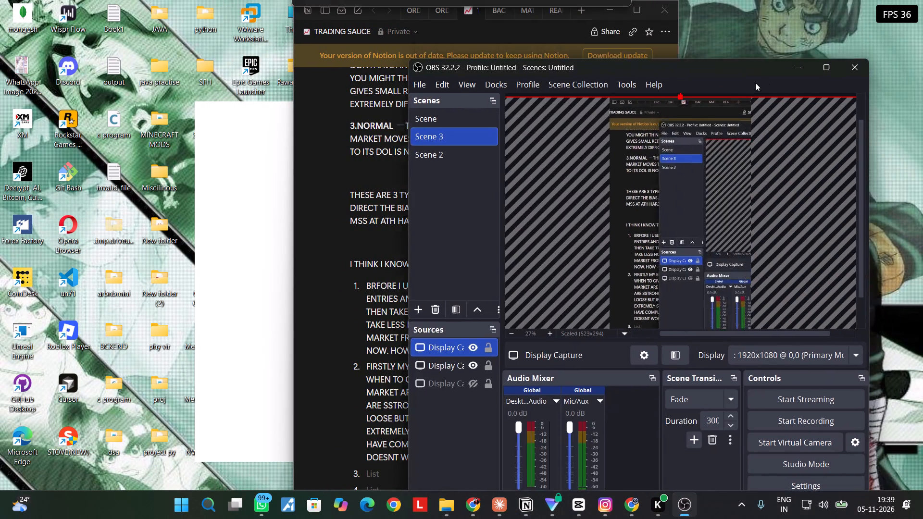
drag(755, 83, 165, 62)
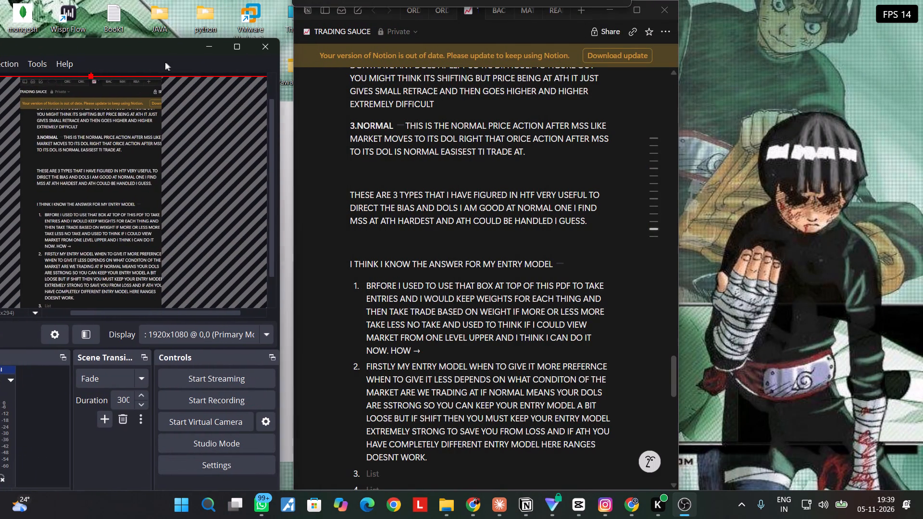
drag(165, 62, 164, 62)
drag(596, 8, 583, 10)
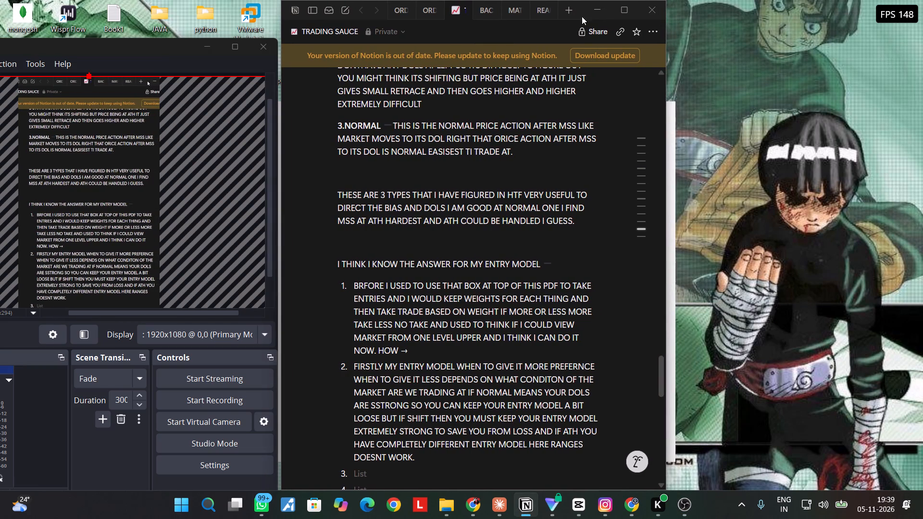
Bring the notes to the WINS and LOSS links near the beginning of the page and start recording.
scroll(550, 172, up, 20)
scroll(550, 172, up, 4)
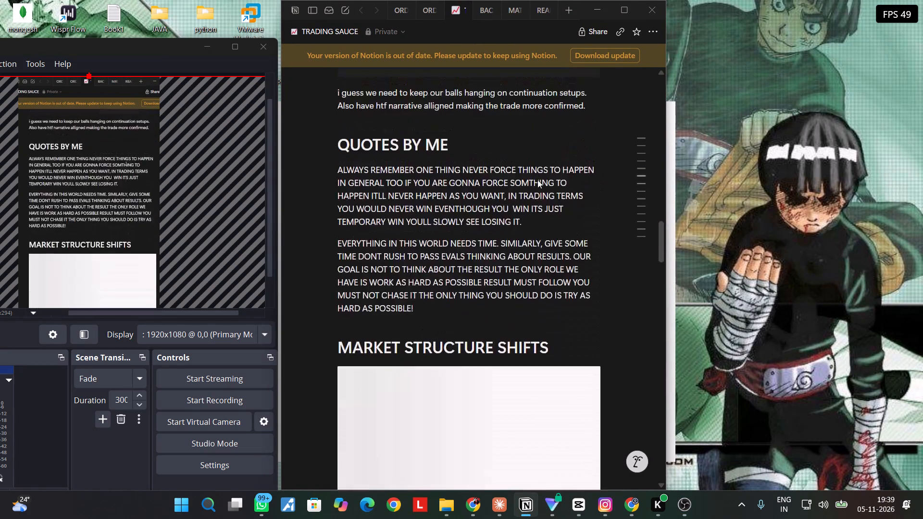
scroll(537, 180, up, 20)
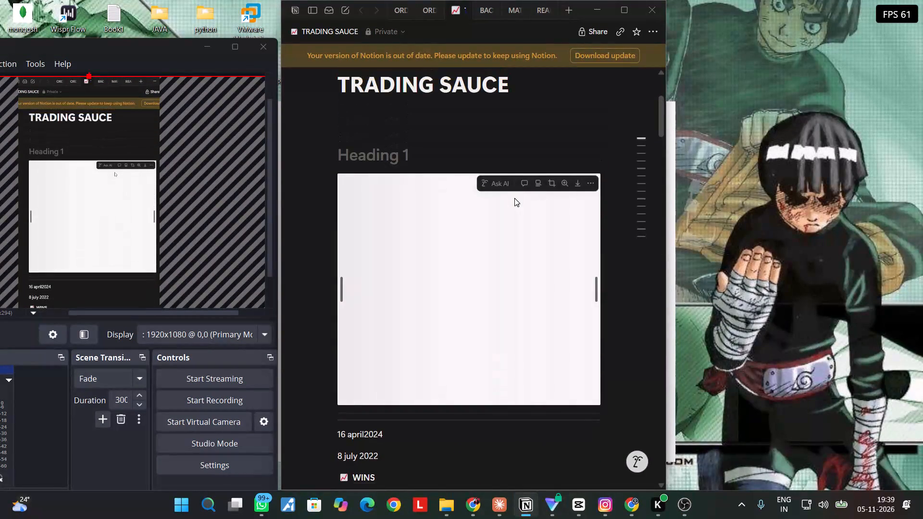
click(460, 248)
scroll(491, 162, down, 2)
scroll(474, 236, down, 1)
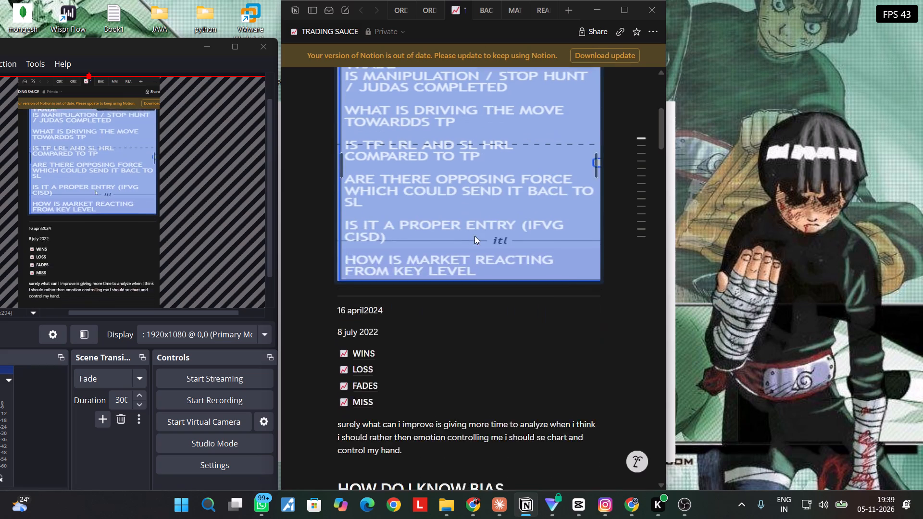
scroll(474, 236, down, 2)
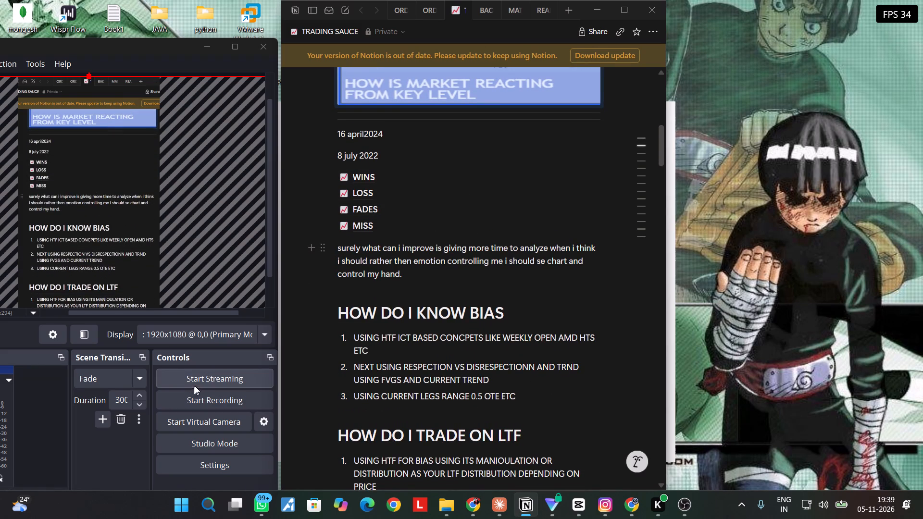
click(221, 396)
Record a continuous scroll through the notes from HOW DO I KNOW BIAS to the last line, and stop the recording.
scroll(464, 285, down, 3)
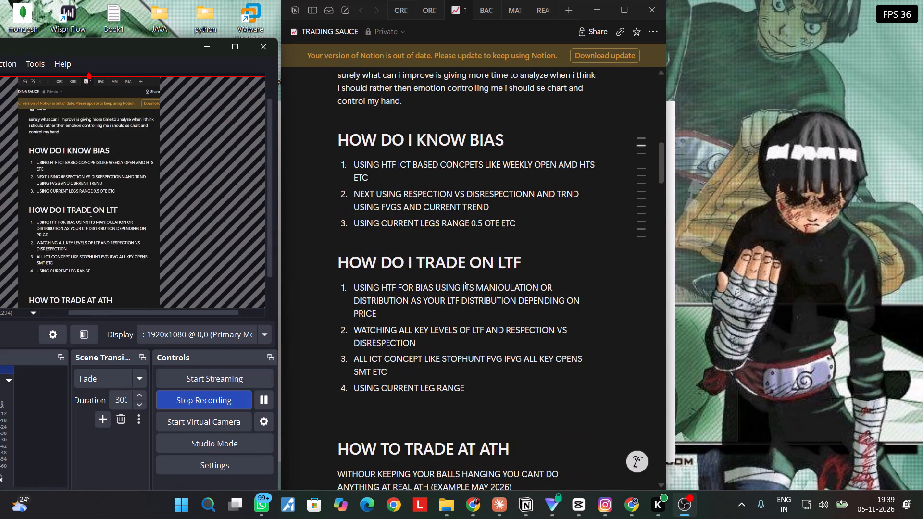
scroll(464, 285, down, 12)
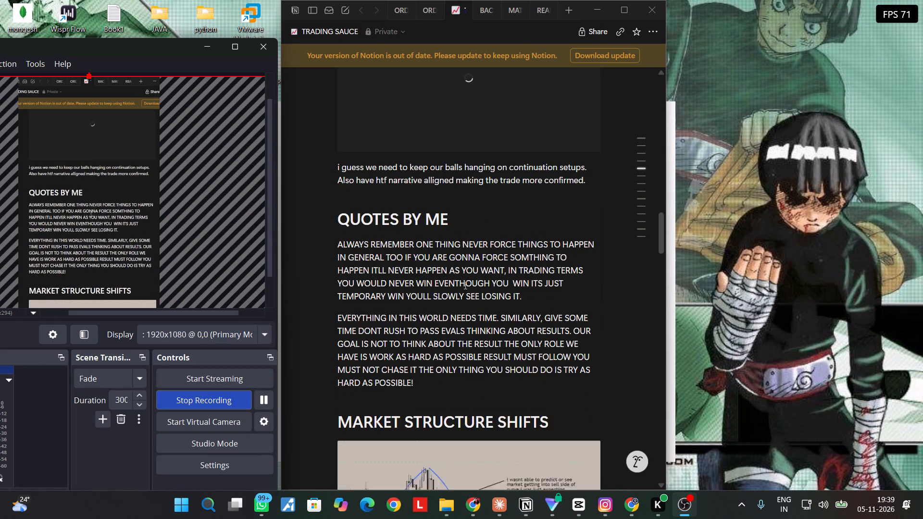
scroll(464, 285, down, 15)
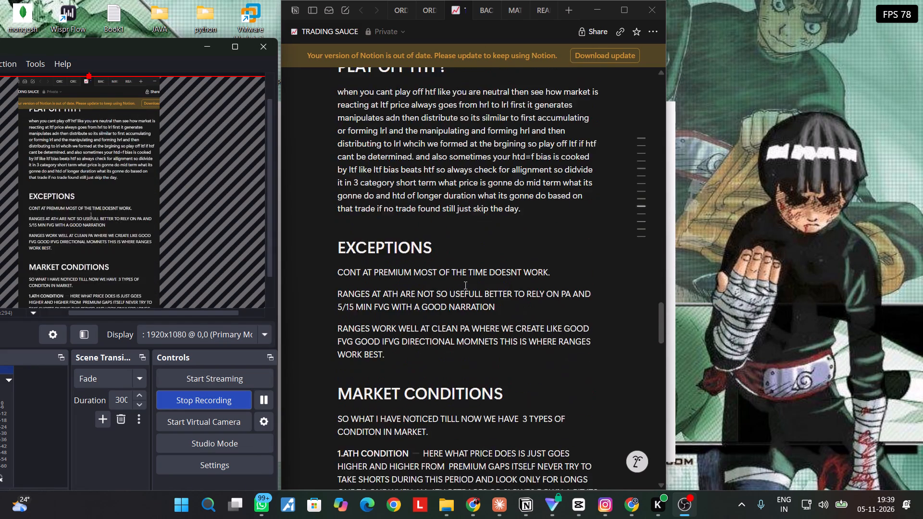
scroll(464, 285, down, 17)
scroll(464, 285, down, 4)
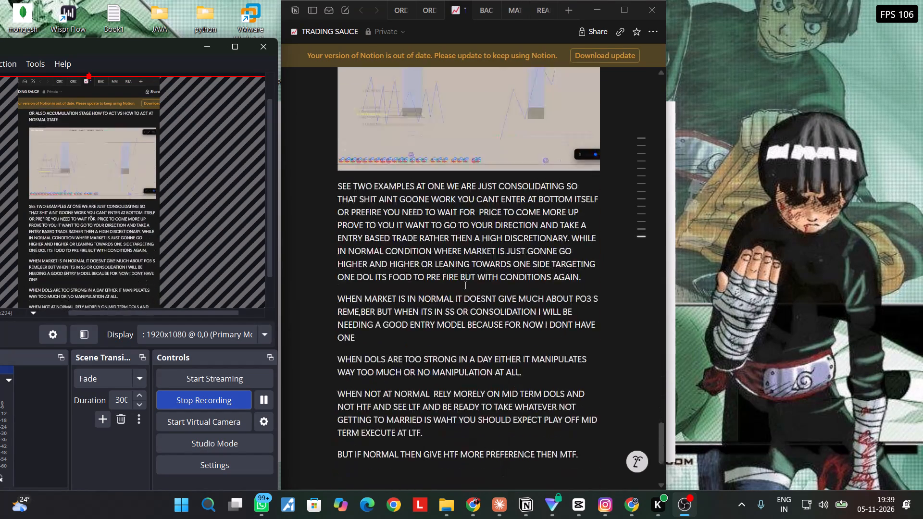
scroll(464, 285, down, 5)
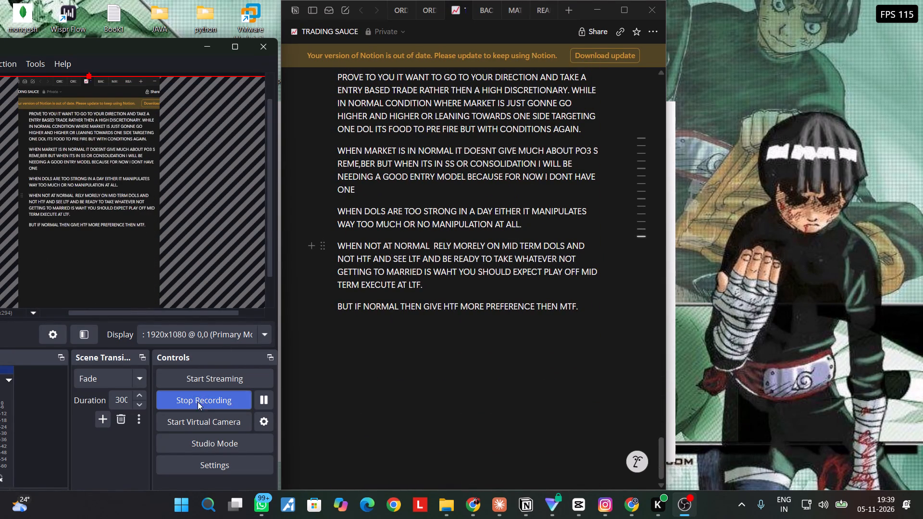
click(198, 403)
Minimise the TRADING SAUCE notes window.
click(598, 6)
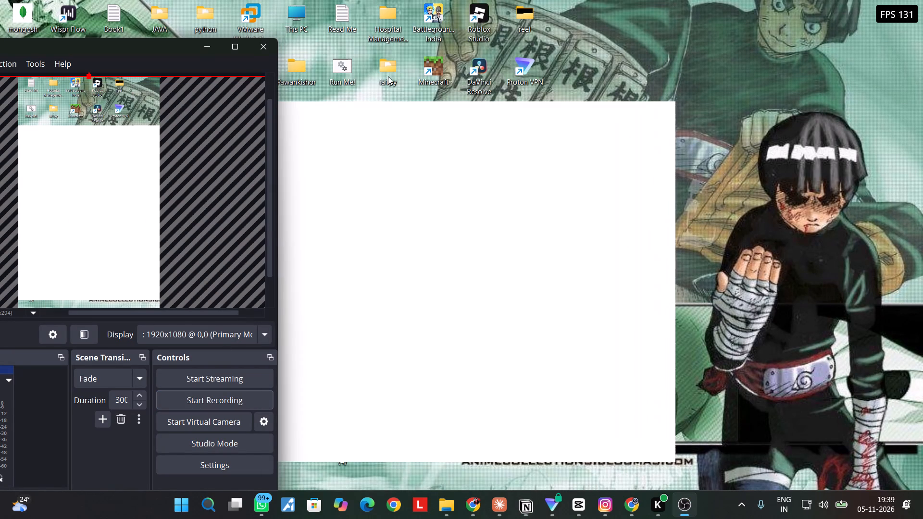
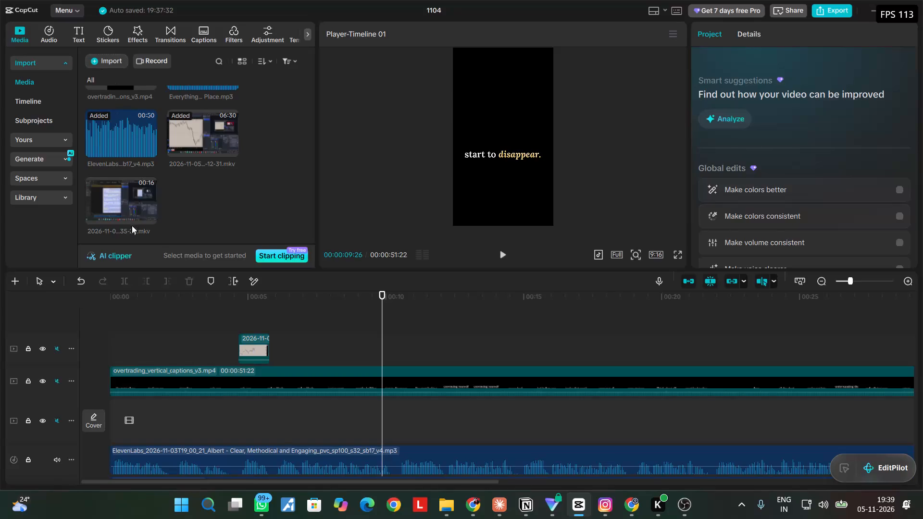
click(123, 205)
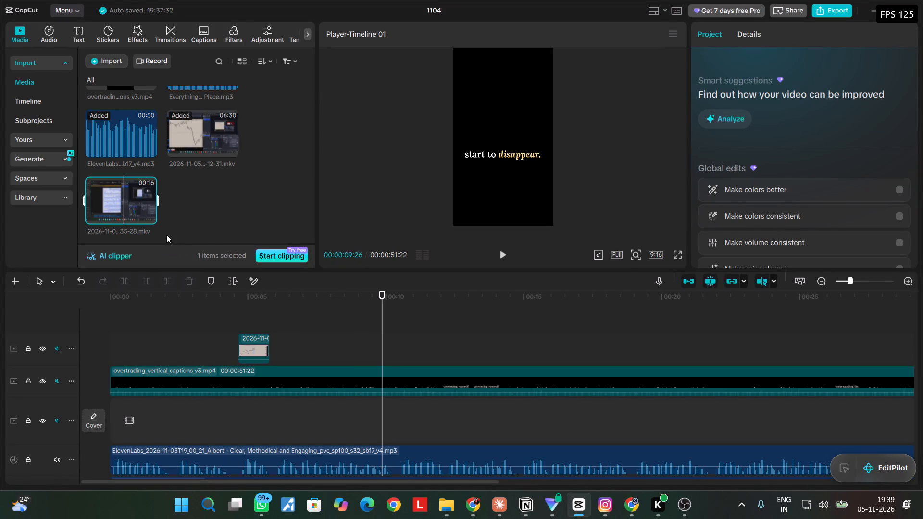
key(Delete)
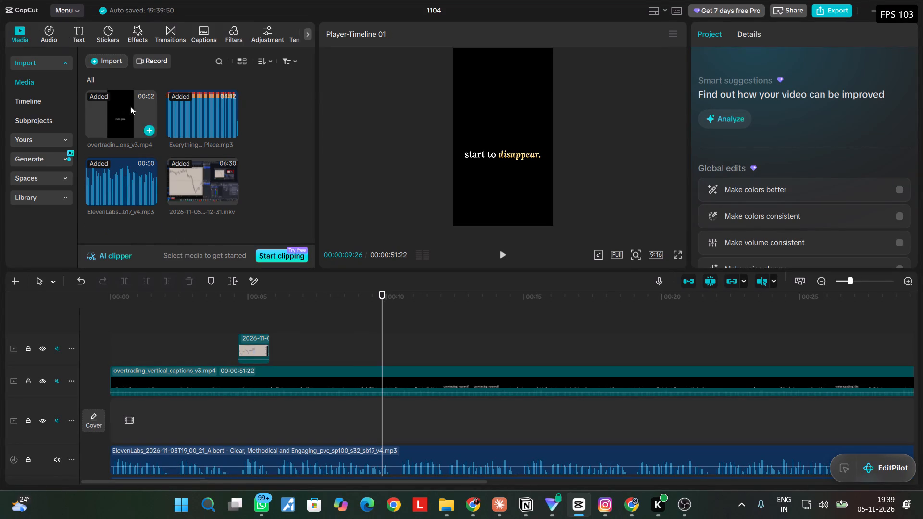
click(110, 64)
click(137, 84)
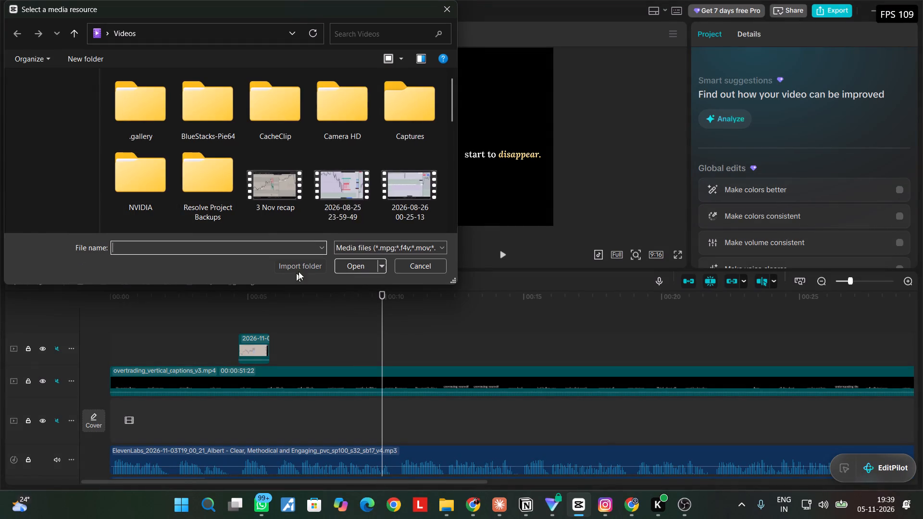
drag(451, 99, 441, 266)
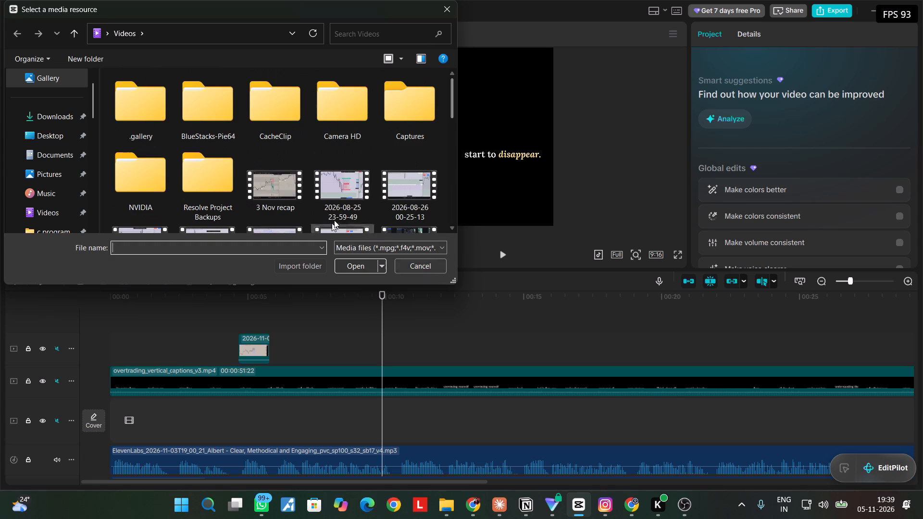
drag(450, 94, 449, 245)
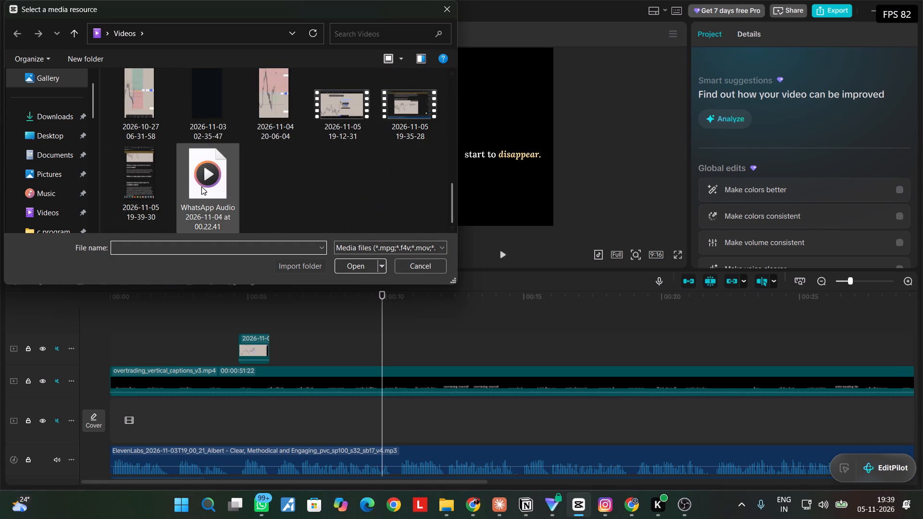
click(135, 173)
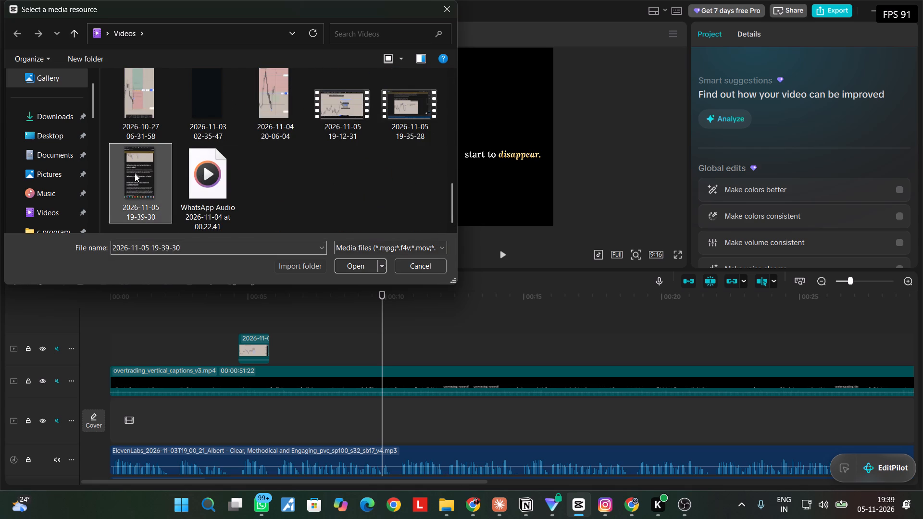
click(353, 267)
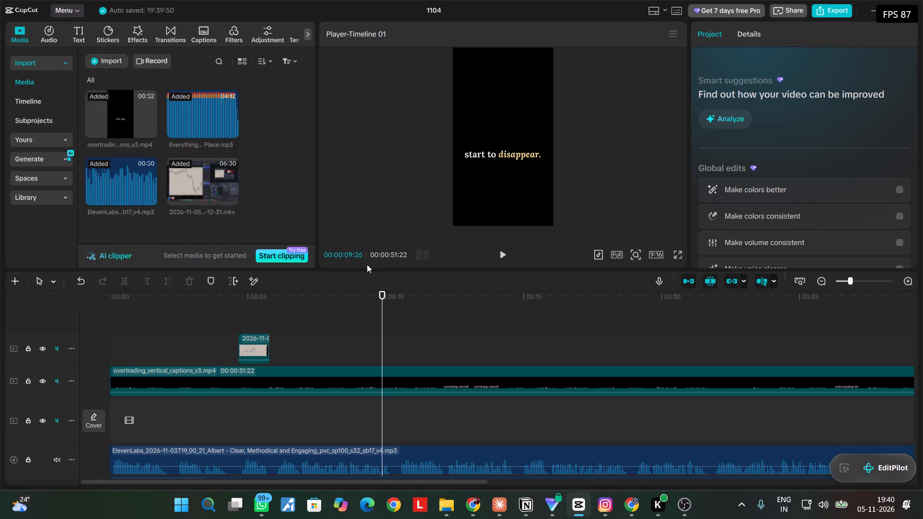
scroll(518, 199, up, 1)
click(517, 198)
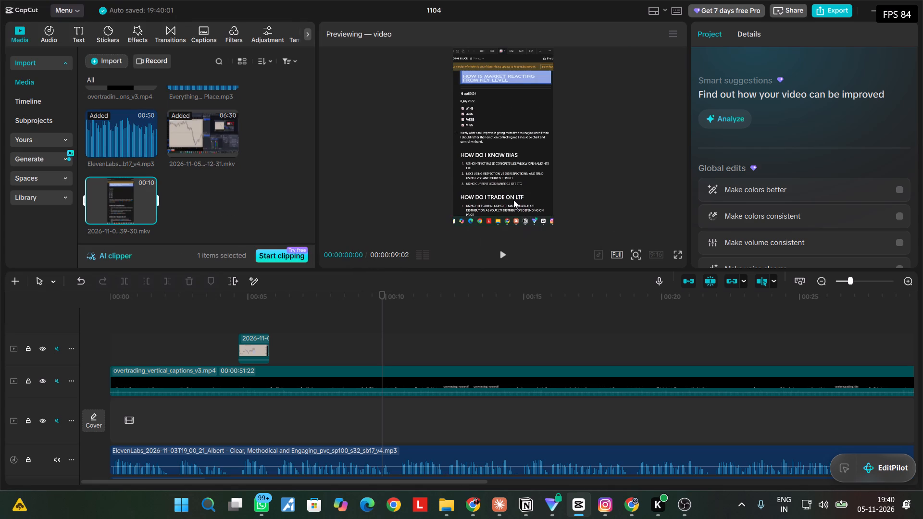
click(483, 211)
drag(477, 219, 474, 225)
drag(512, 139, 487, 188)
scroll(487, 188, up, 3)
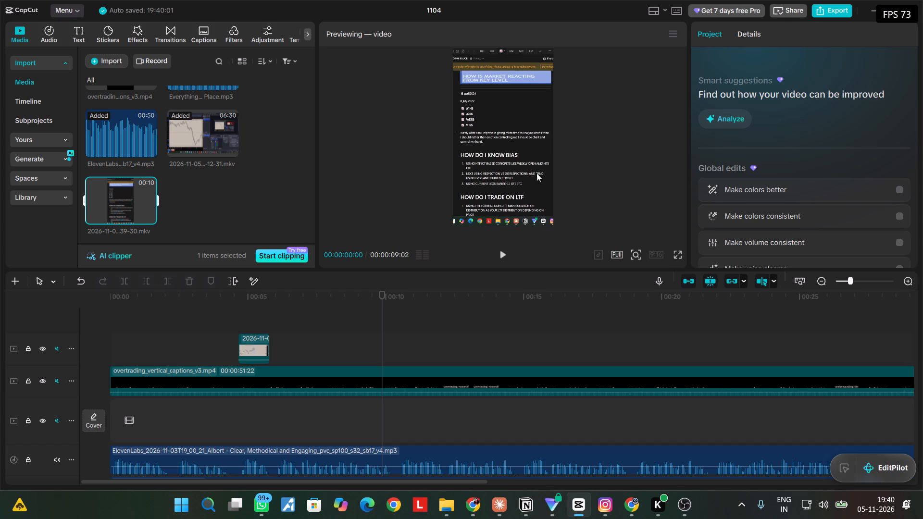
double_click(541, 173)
Place the 19-39-30 notes recording on a new track above the chart clip, starting at about 2 seconds.
drag(107, 199, 162, 307)
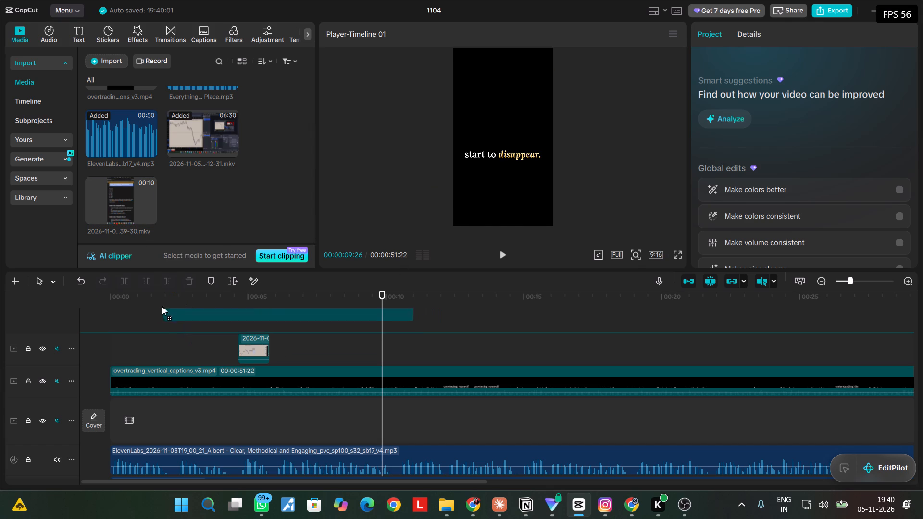
drag(162, 307, 159, 314)
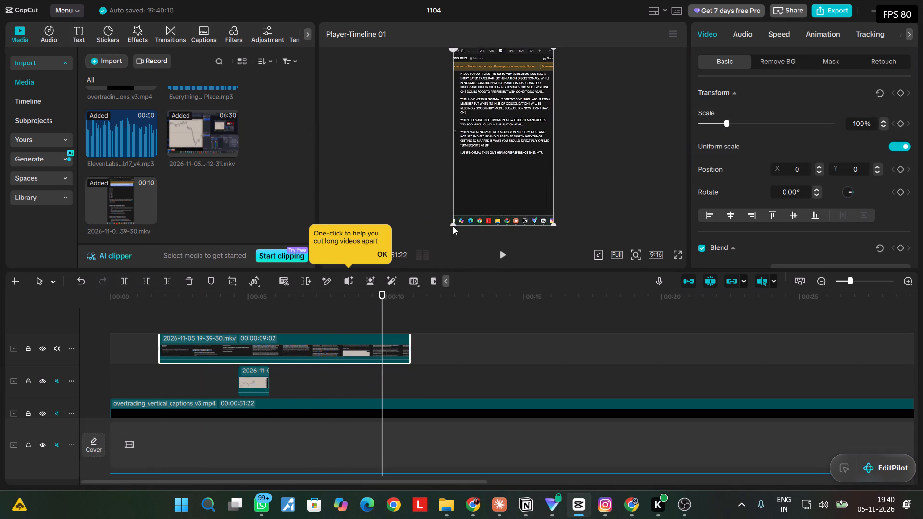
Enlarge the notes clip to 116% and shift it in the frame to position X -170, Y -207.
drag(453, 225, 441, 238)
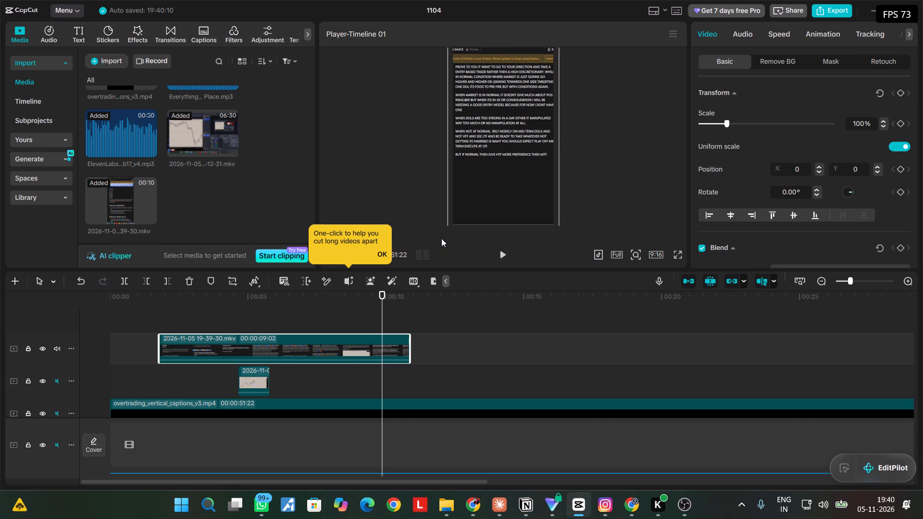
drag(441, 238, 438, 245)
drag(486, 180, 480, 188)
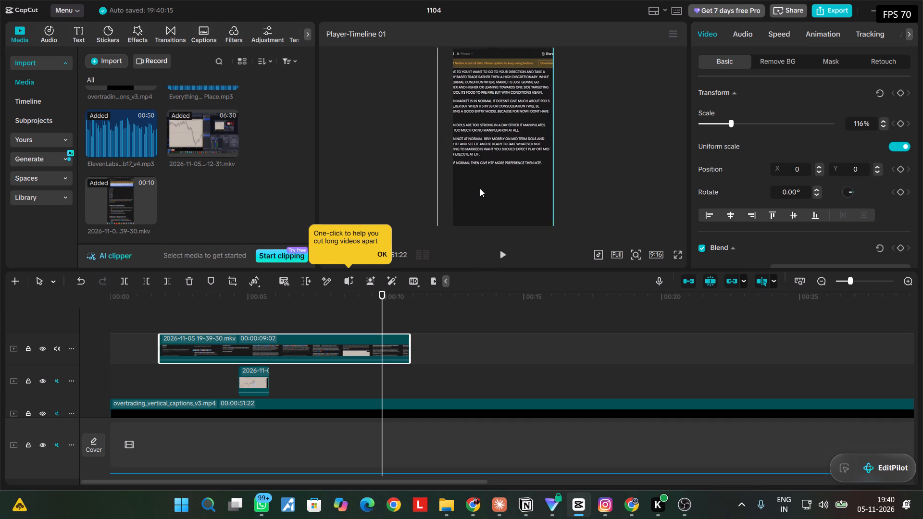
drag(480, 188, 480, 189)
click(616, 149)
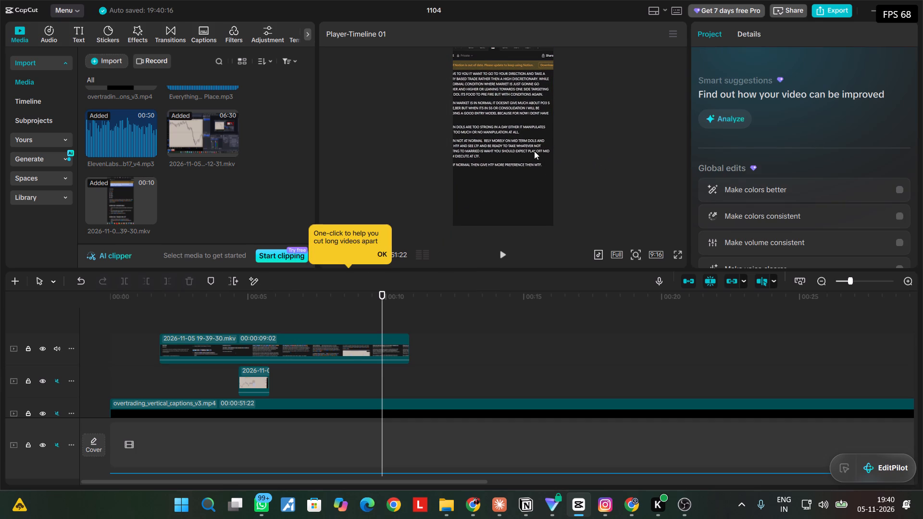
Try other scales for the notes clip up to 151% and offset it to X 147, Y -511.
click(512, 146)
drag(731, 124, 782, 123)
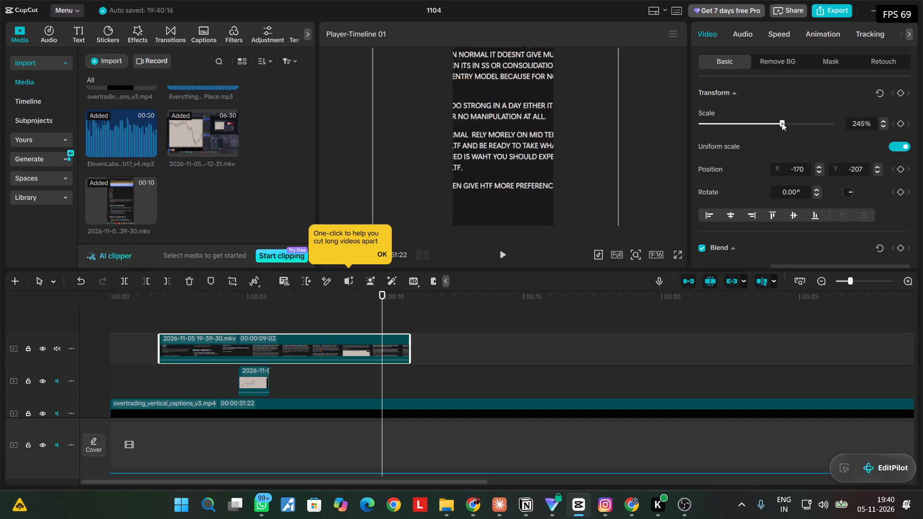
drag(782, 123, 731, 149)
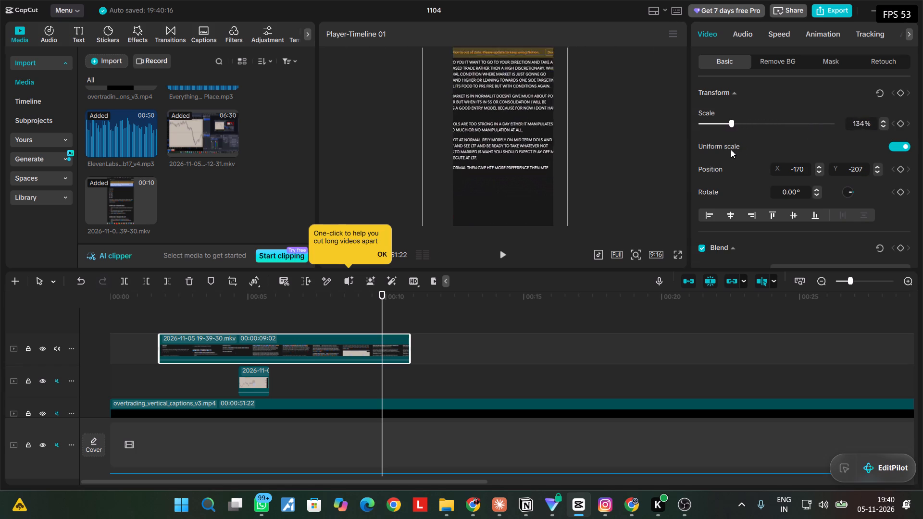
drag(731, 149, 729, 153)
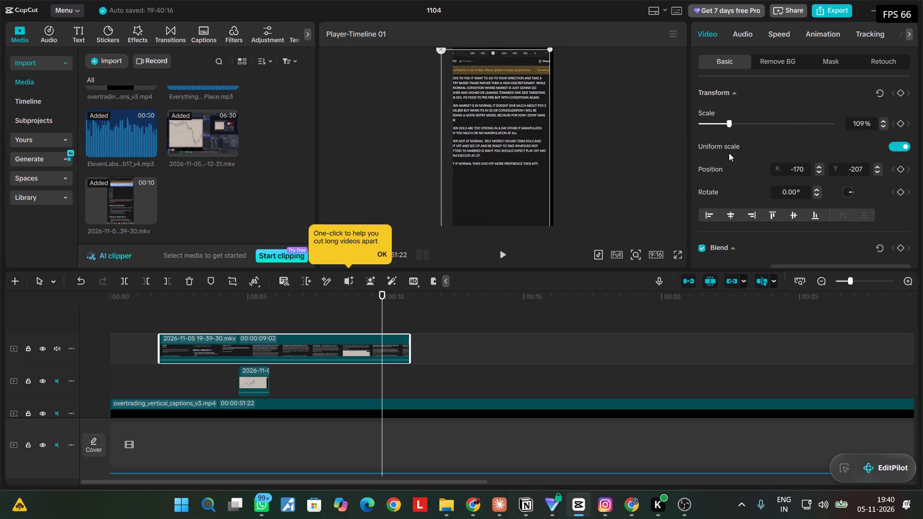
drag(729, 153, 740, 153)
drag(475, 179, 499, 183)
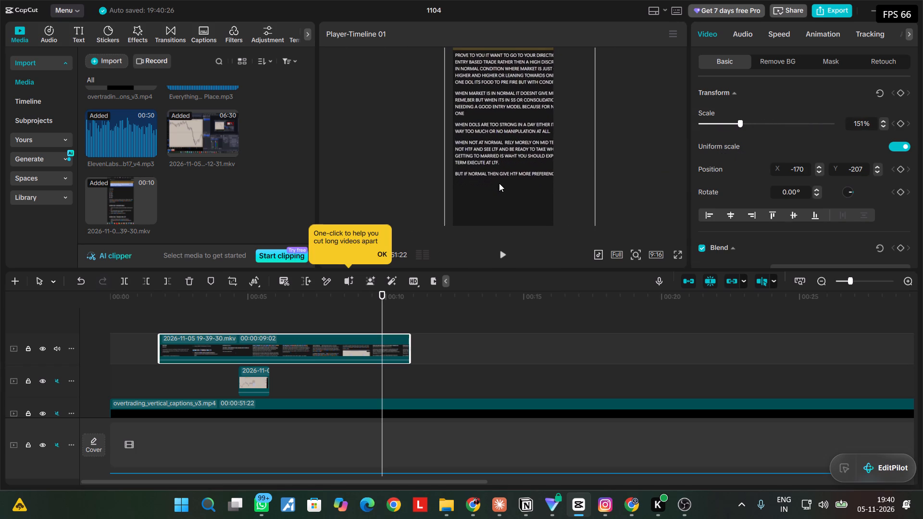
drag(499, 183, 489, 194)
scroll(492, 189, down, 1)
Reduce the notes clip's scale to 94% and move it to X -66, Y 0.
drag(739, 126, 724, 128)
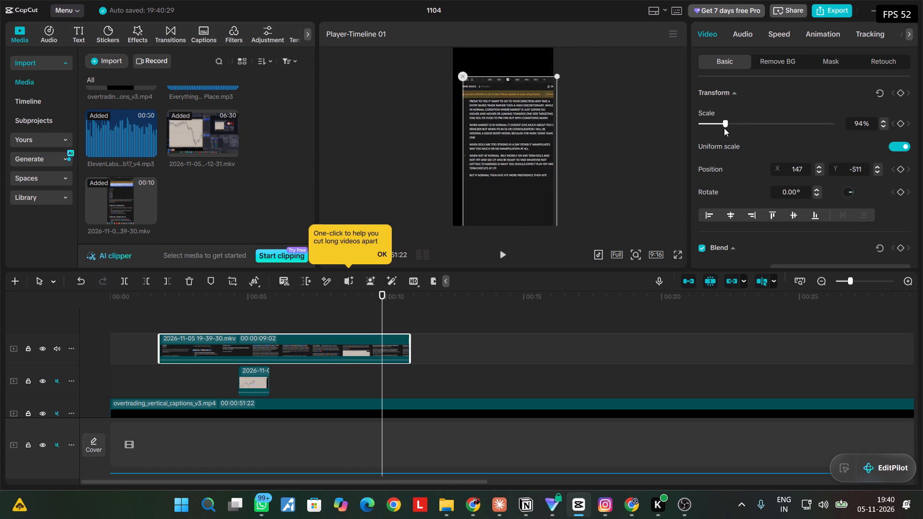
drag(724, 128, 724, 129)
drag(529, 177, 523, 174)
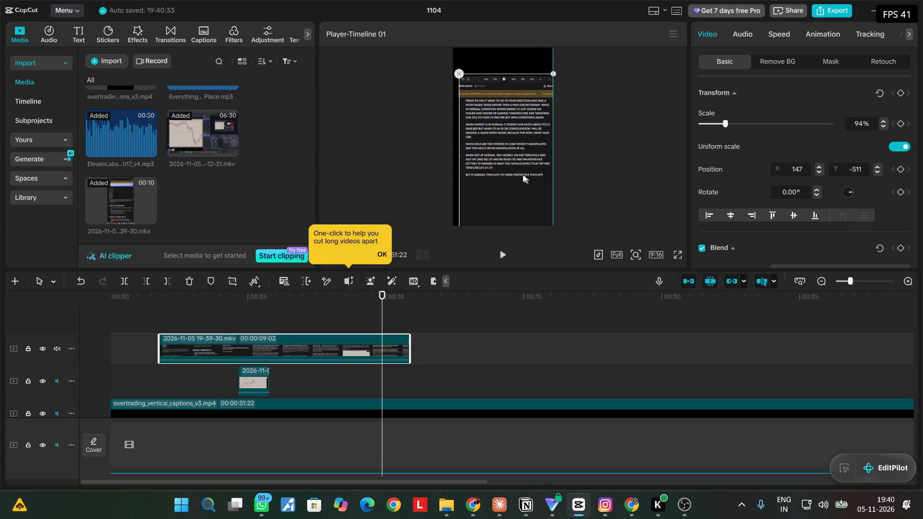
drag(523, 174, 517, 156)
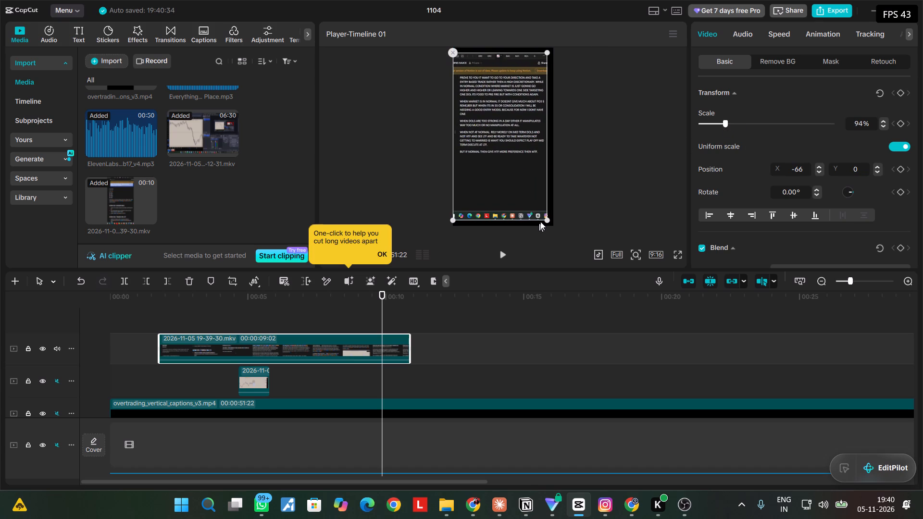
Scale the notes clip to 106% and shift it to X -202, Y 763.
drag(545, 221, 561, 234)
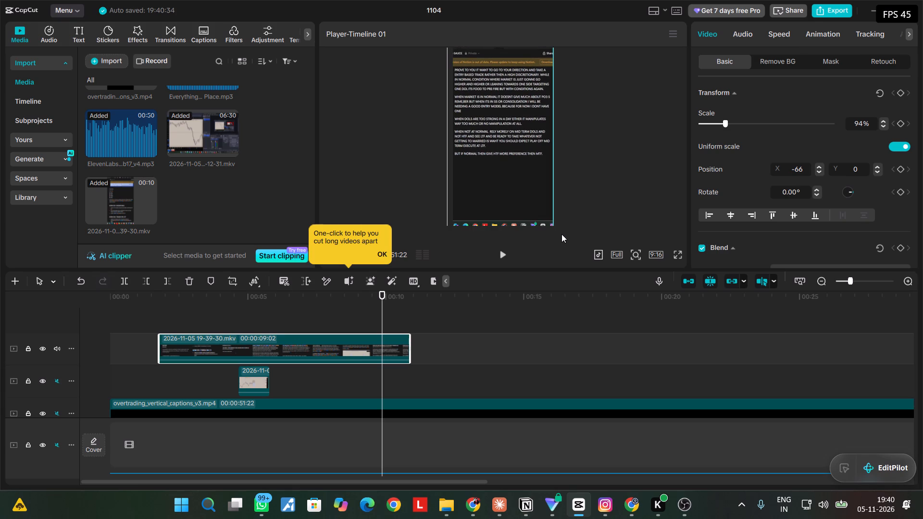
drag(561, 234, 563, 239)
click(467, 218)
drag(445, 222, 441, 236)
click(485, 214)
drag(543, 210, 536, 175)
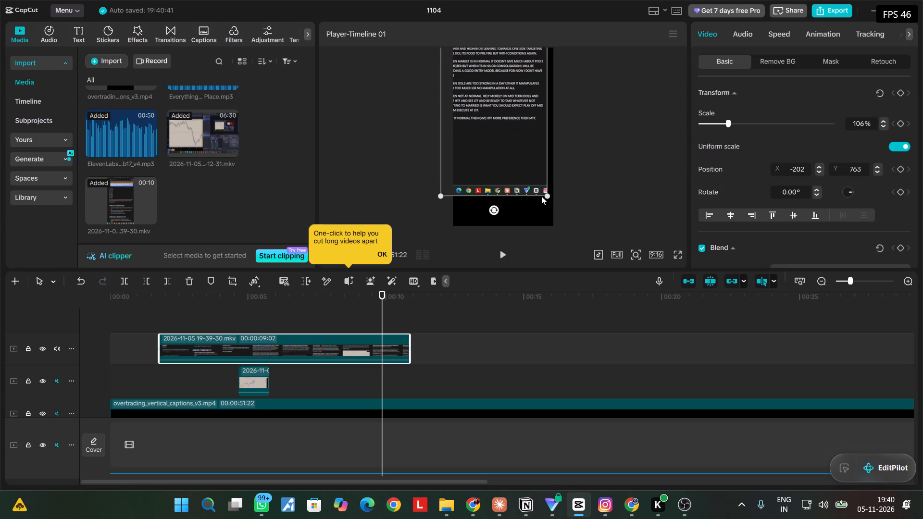
Enlarge the notes clip to 118% and centre it in the frame at X 0, Y 0.
drag(545, 198, 548, 213)
drag(500, 158, 515, 198)
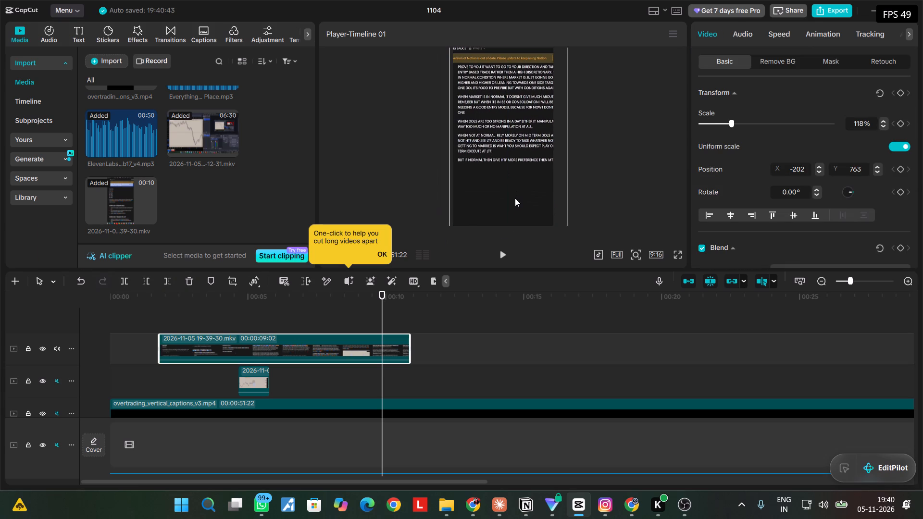
drag(515, 198, 512, 193)
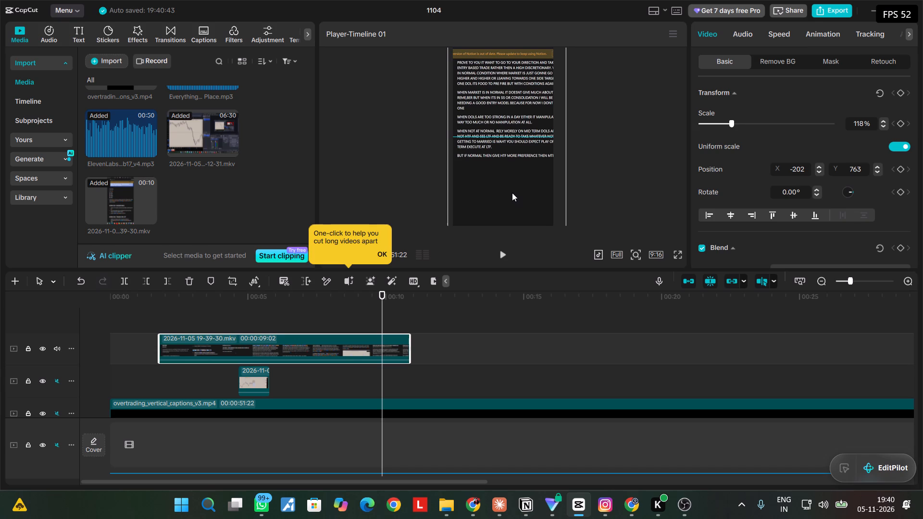
drag(512, 193, 512, 193)
Play back the notes clip from just before its start to its final section to review the framing and scroll.
click(497, 250)
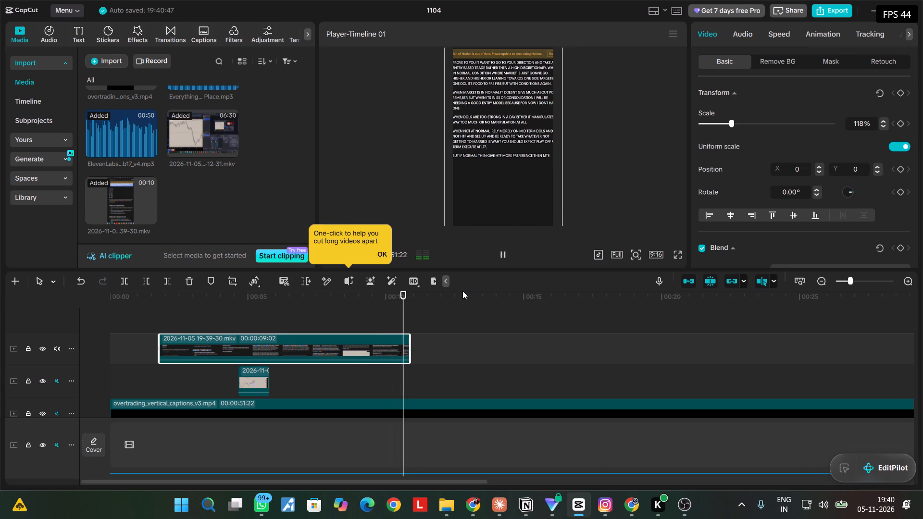
drag(429, 296, 409, 301)
drag(408, 301, 178, 333)
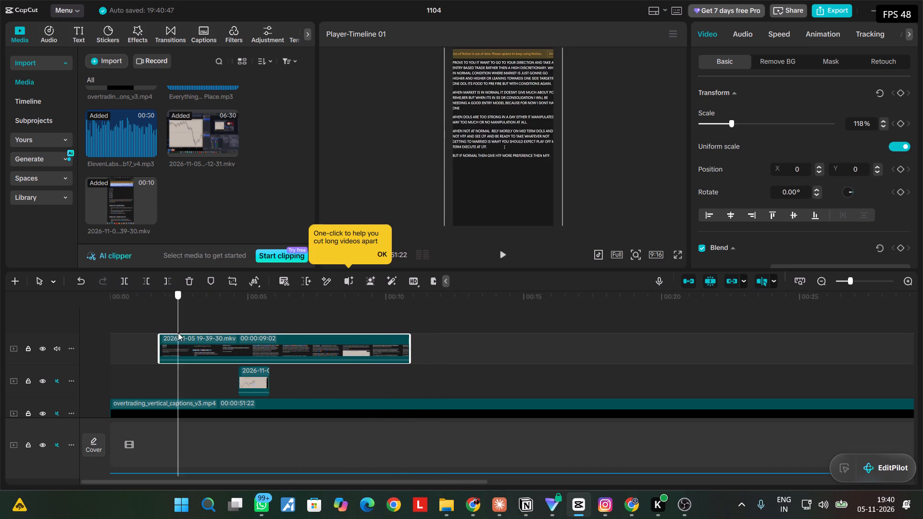
drag(178, 333, 148, 334)
click(499, 249)
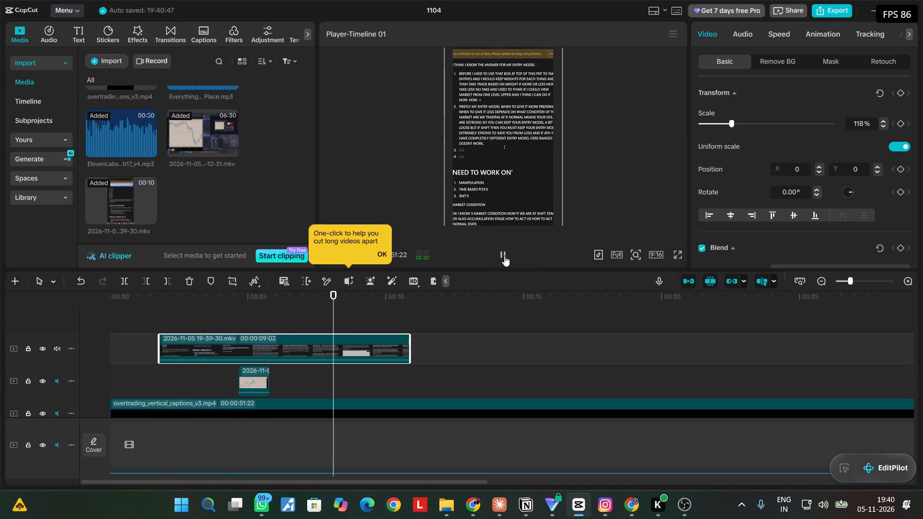
click(504, 256)
click(504, 256)
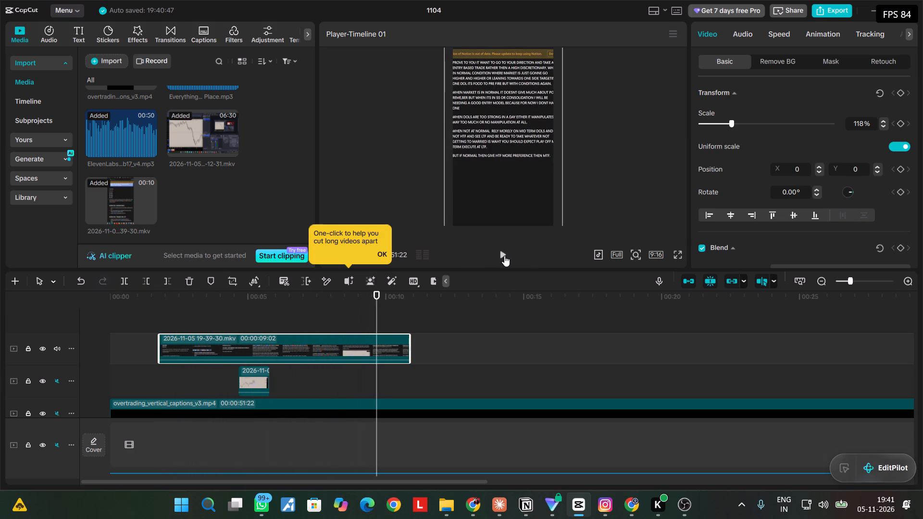
click(504, 256)
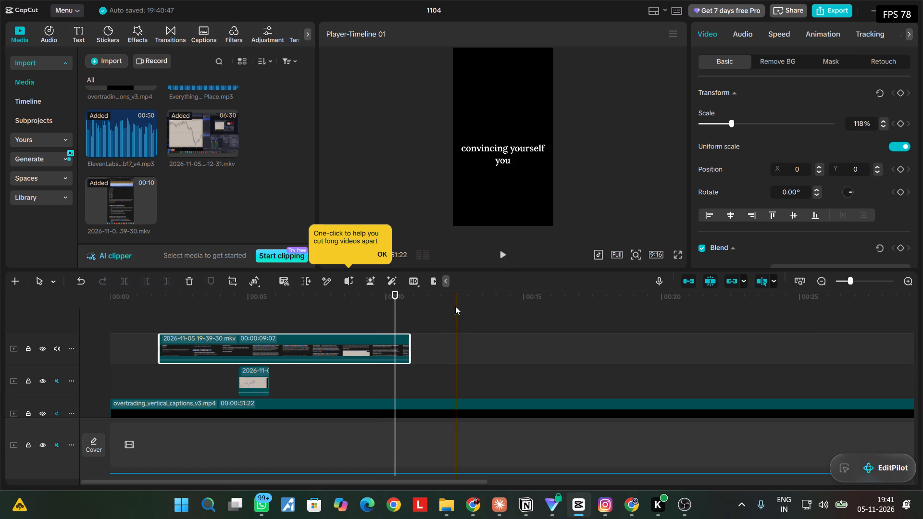
Trim the end of the notes clip to a duration of 00:00:07:15.
drag(412, 345, 365, 347)
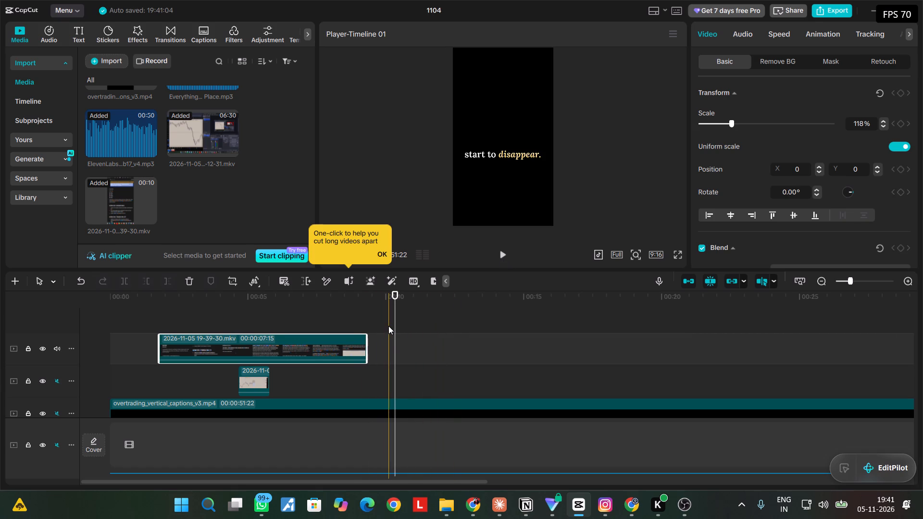
Play back the trimmed section, and move the notes clip onto the chart clip's track, directly after the chart clip.
drag(394, 320, 262, 331)
click(498, 253)
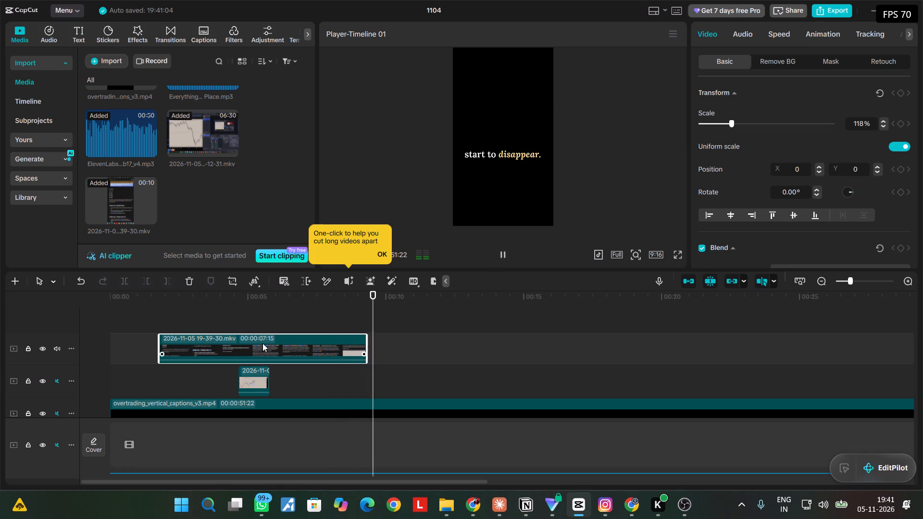
drag(269, 336, 381, 370)
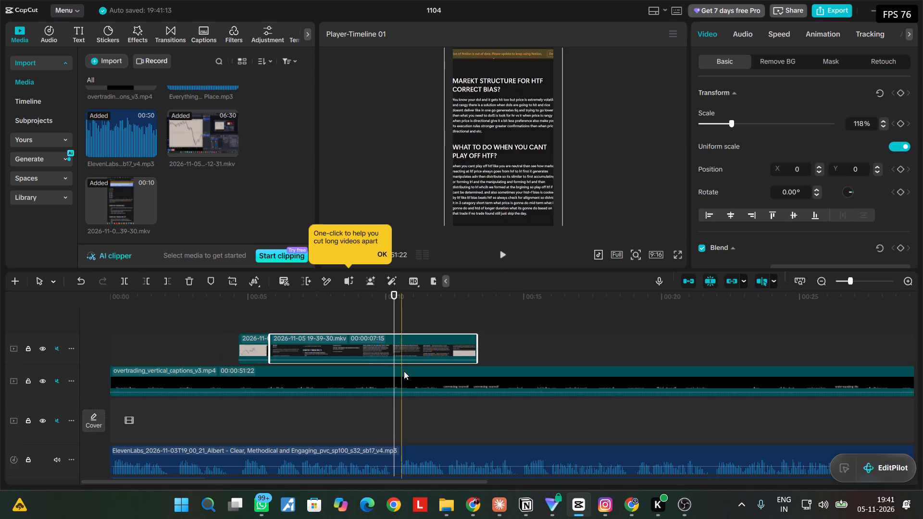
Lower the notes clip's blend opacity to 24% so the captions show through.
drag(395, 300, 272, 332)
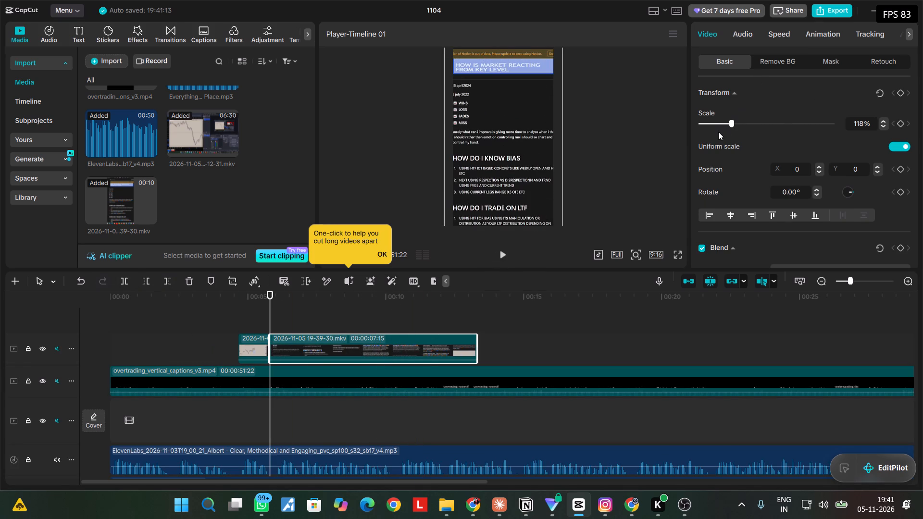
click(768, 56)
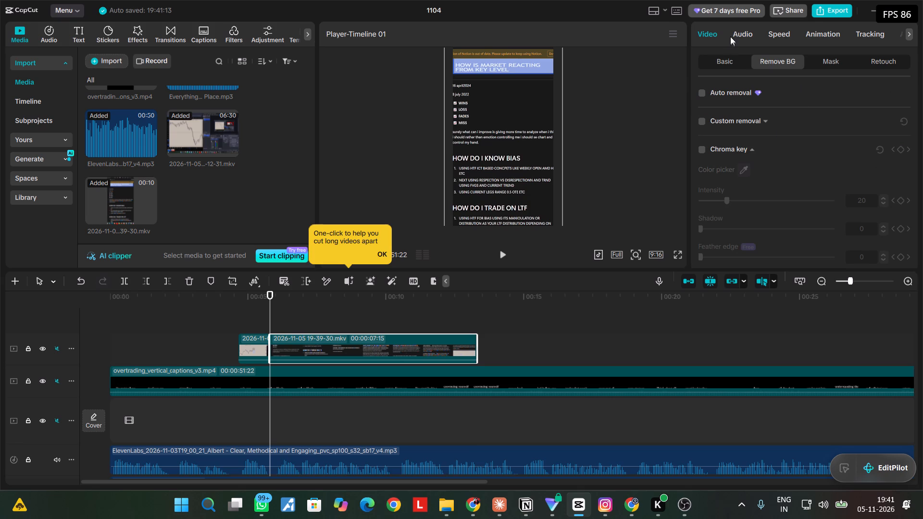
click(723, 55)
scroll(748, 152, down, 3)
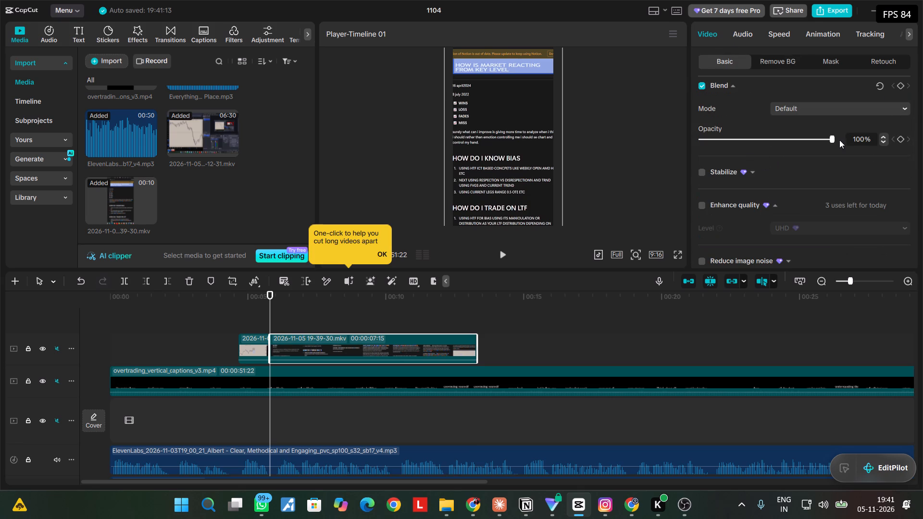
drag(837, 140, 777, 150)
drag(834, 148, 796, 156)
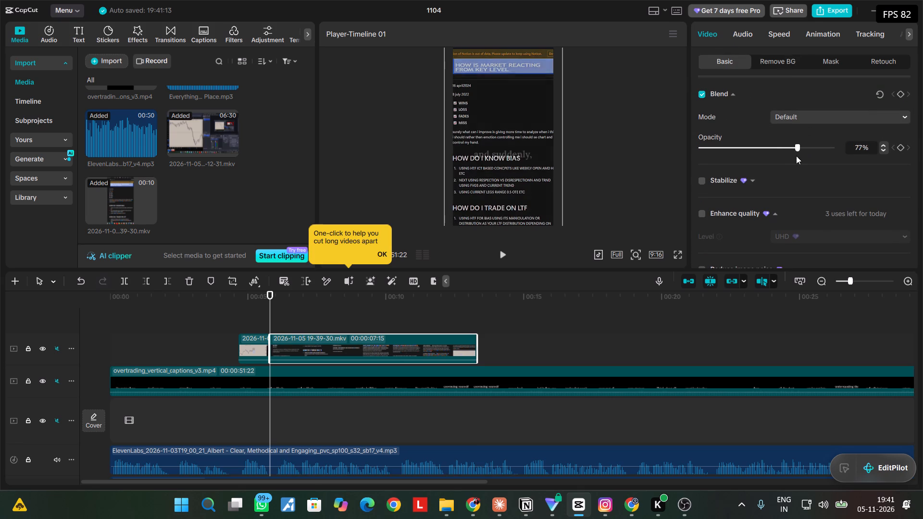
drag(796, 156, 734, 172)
Play back the notes clip and trim its end to a duration of 00:00:04:16, where the "You start looking" caption appears.
click(499, 254)
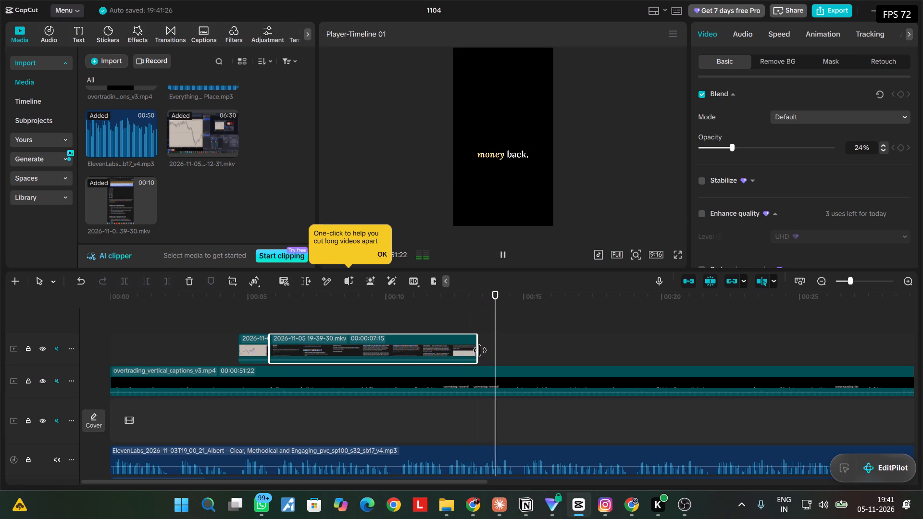
drag(477, 350, 426, 348)
drag(498, 336, 369, 337)
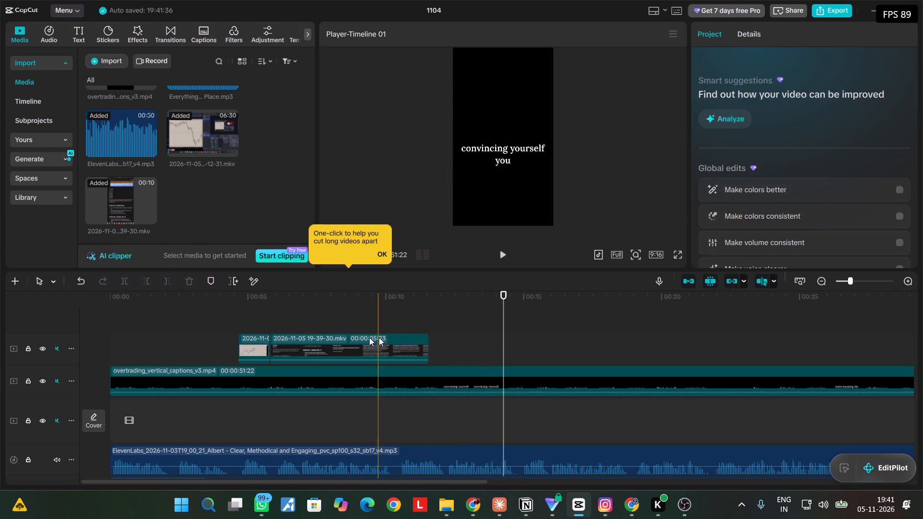
drag(369, 337, 295, 338)
drag(505, 310, 320, 326)
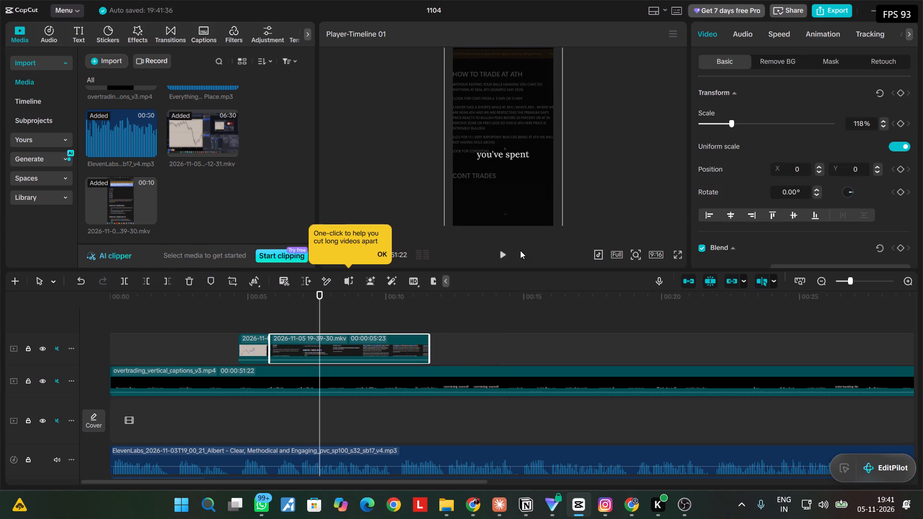
click(509, 255)
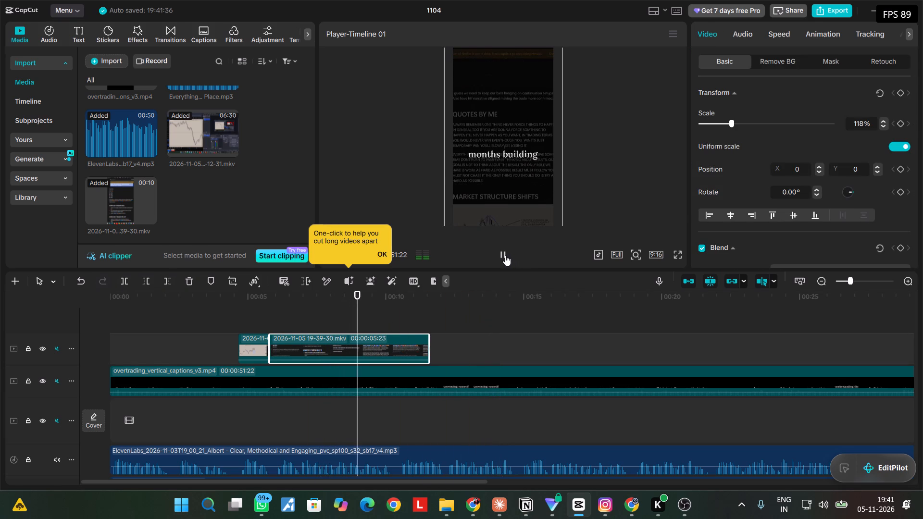
click(505, 255)
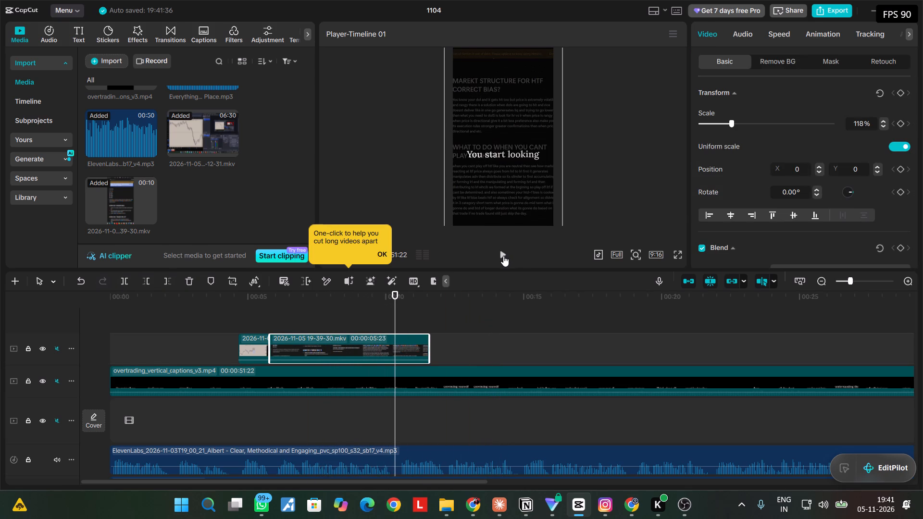
drag(427, 349, 400, 350)
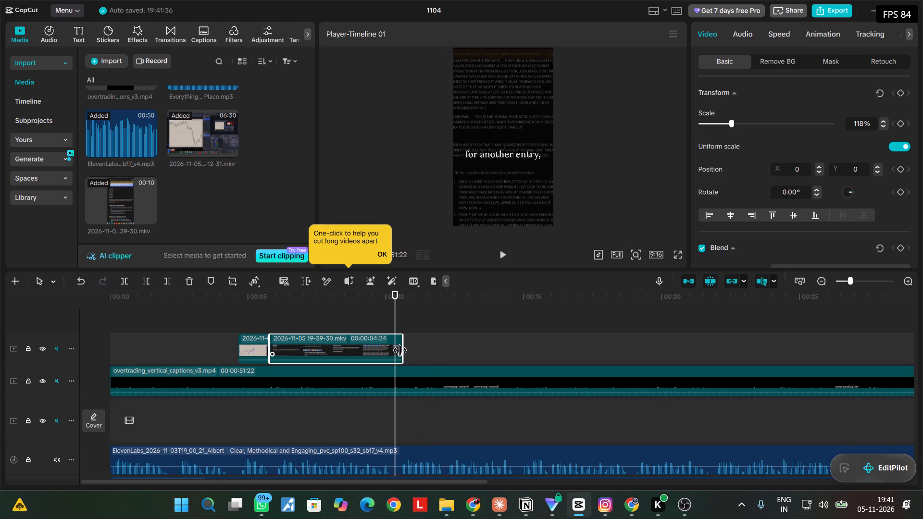
drag(400, 350, 394, 350)
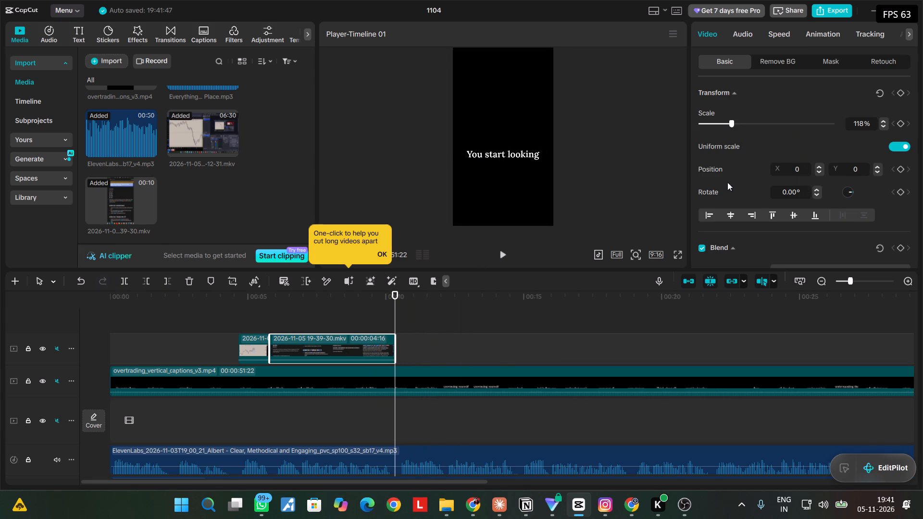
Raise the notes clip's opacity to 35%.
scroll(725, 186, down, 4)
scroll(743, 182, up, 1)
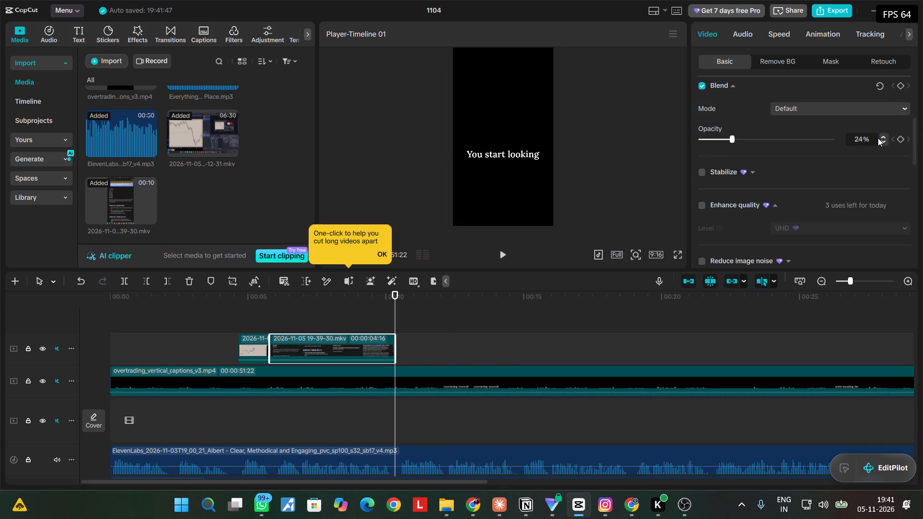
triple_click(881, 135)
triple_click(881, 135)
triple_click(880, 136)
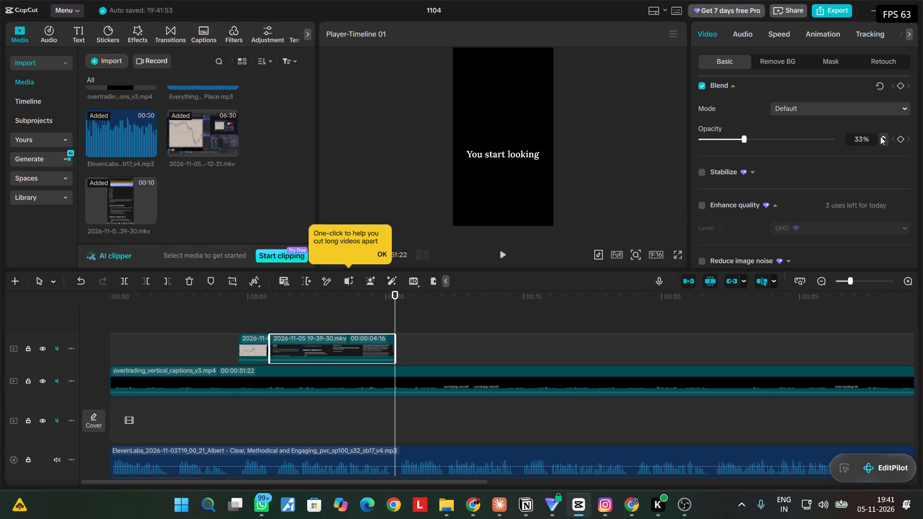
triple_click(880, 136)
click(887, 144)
Play back from the chart clip and split the notes clip just after the 9-second mark, during the "start to disappear." caption.
drag(397, 299, 243, 313)
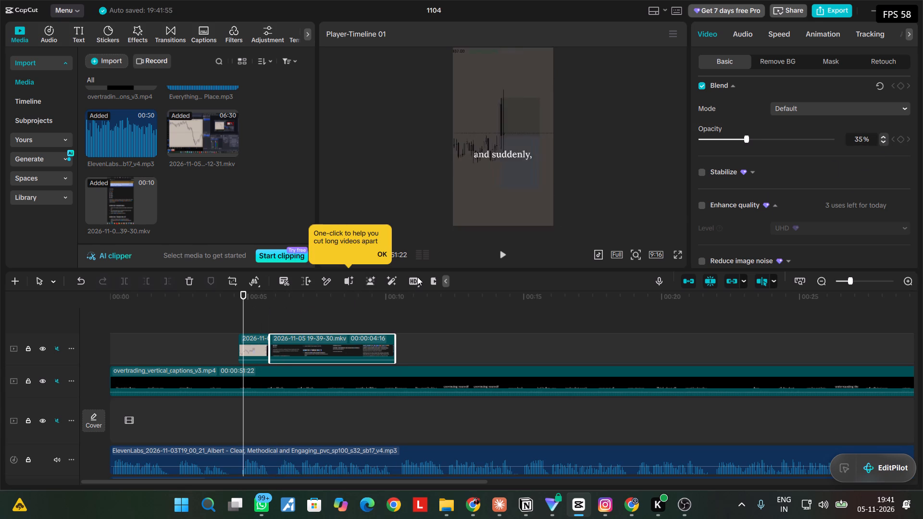
click(501, 250)
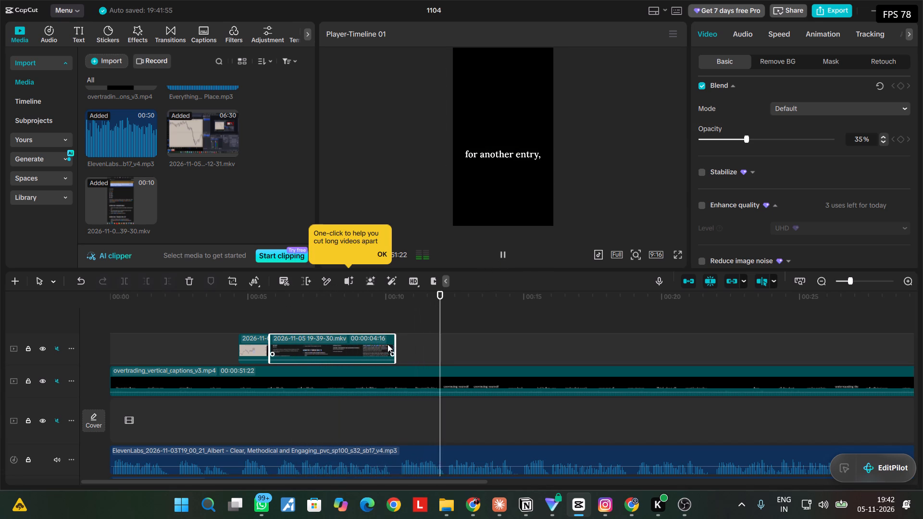
drag(475, 297, 378, 323)
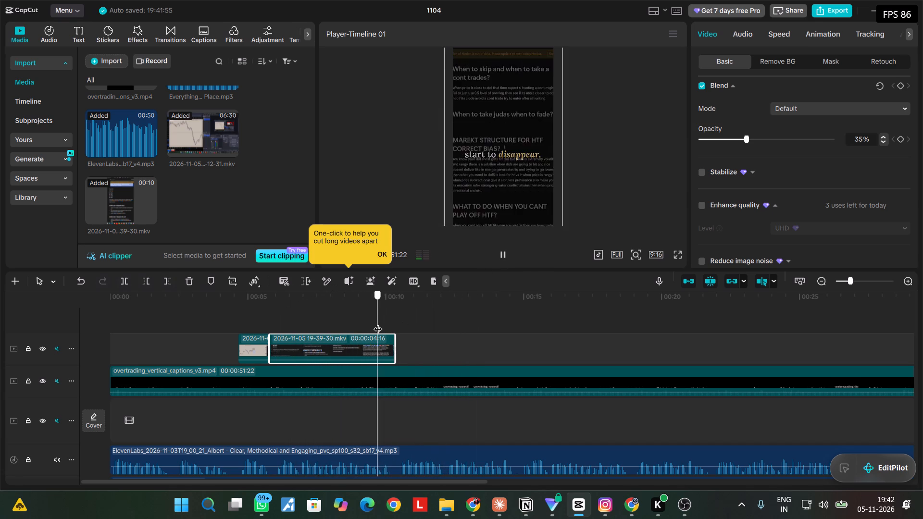
drag(378, 323, 356, 325)
click(503, 258)
click(503, 257)
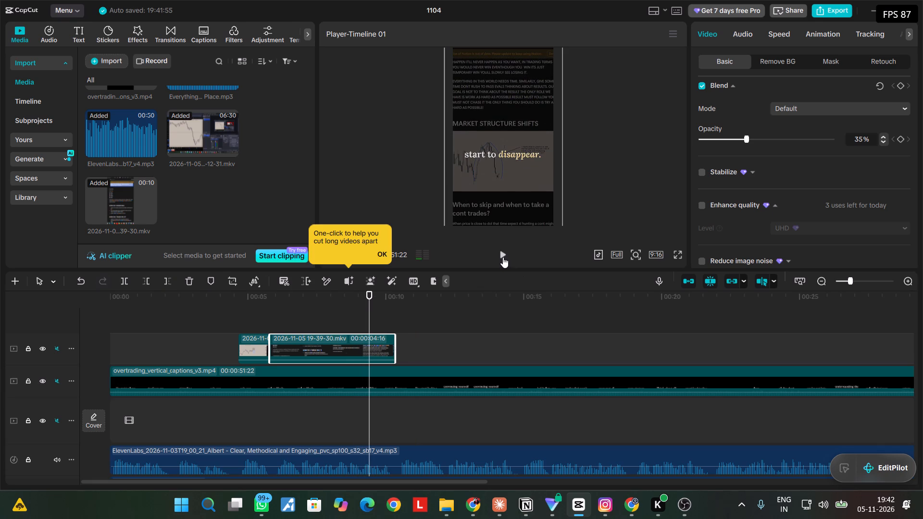
drag(367, 311, 362, 312)
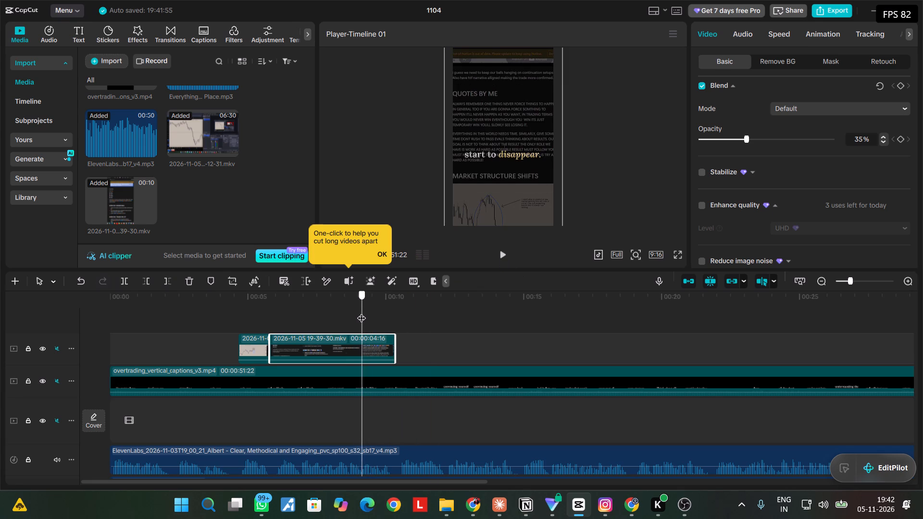
drag(362, 312, 356, 313)
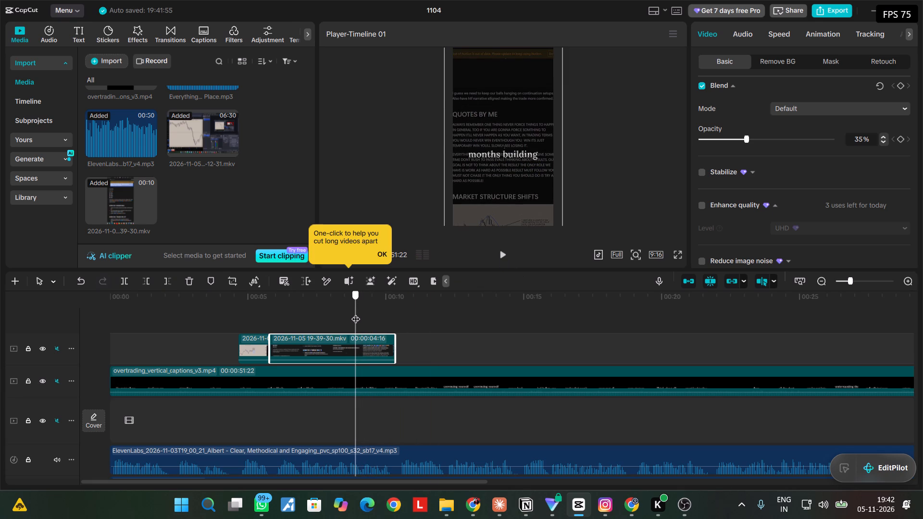
drag(356, 313, 360, 313)
key(Left)
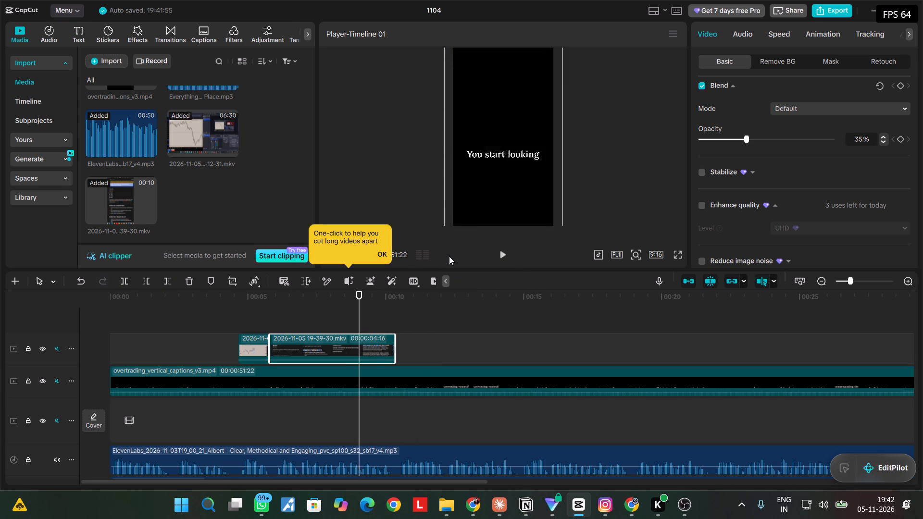
key(Left)
key(Left)
key(Right)
key(Right)
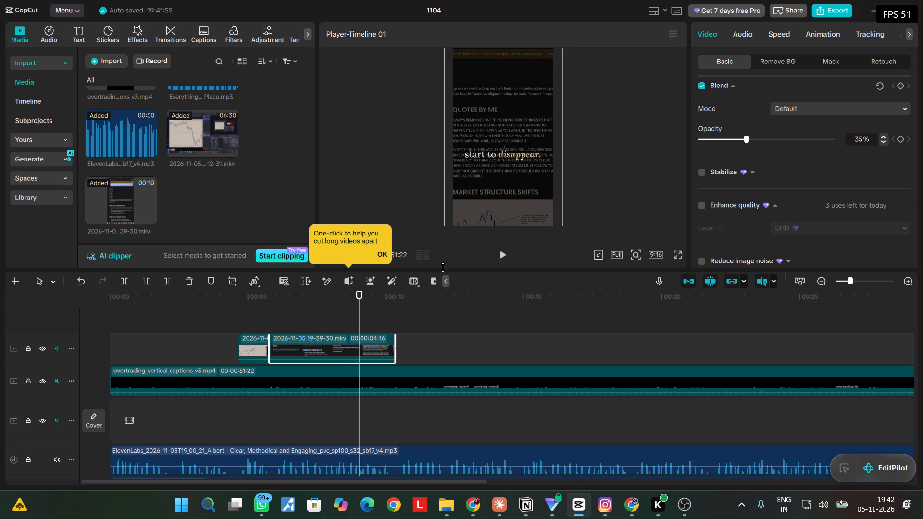
key(ctrl+b)
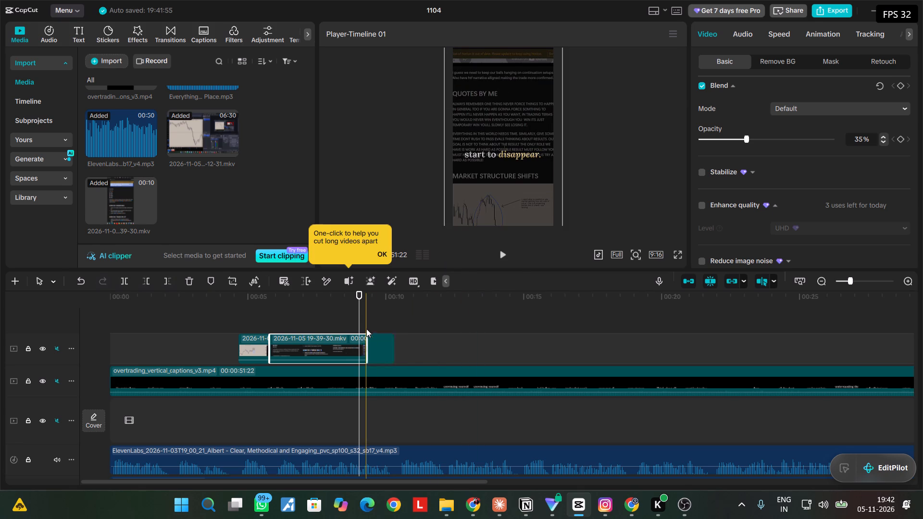
Set the opacity of the first, longer part of the split notes clip to 38%.
click(330, 343)
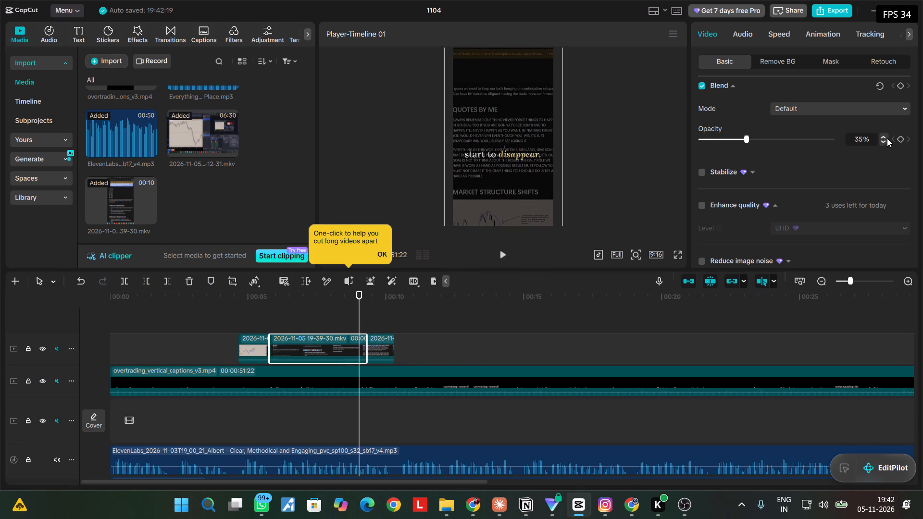
triple_click(883, 135)
triple_click(882, 135)
click(880, 136)
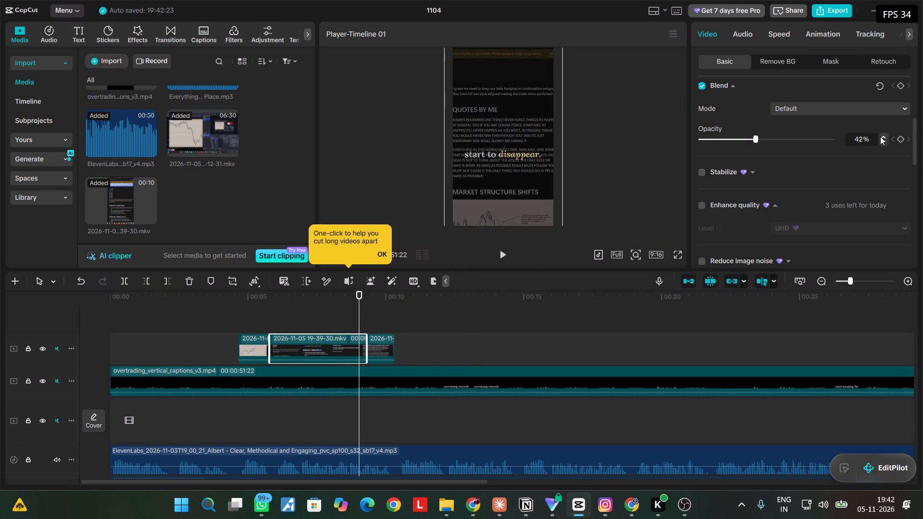
triple_click(880, 136)
click(880, 136)
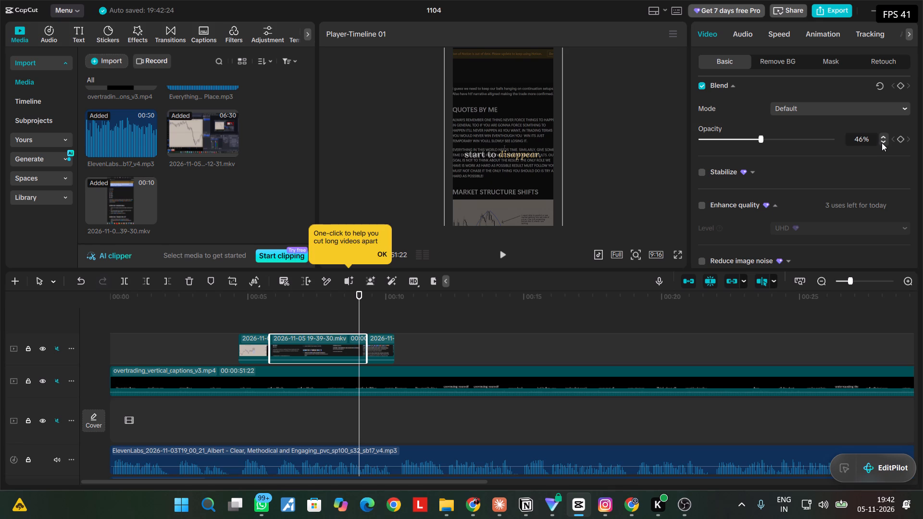
click(883, 144)
triple_click(882, 141)
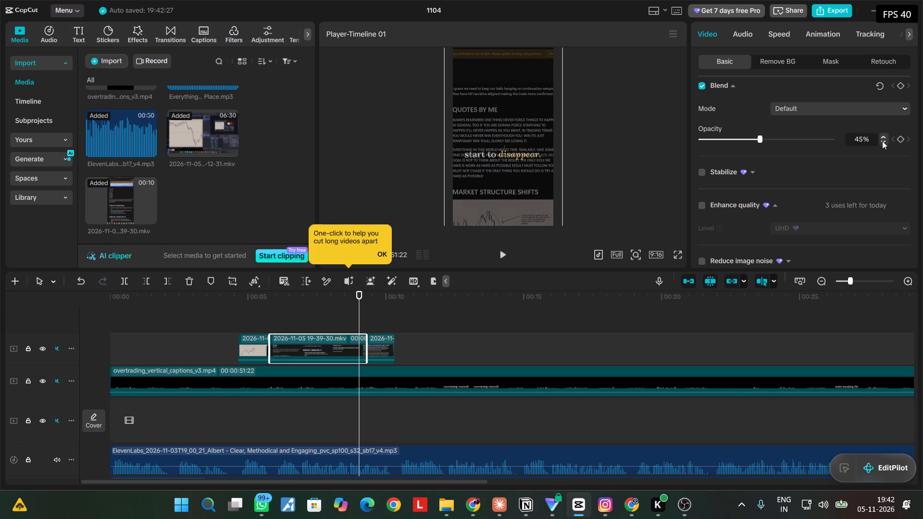
click(882, 141)
click(882, 141)
click(882, 141)
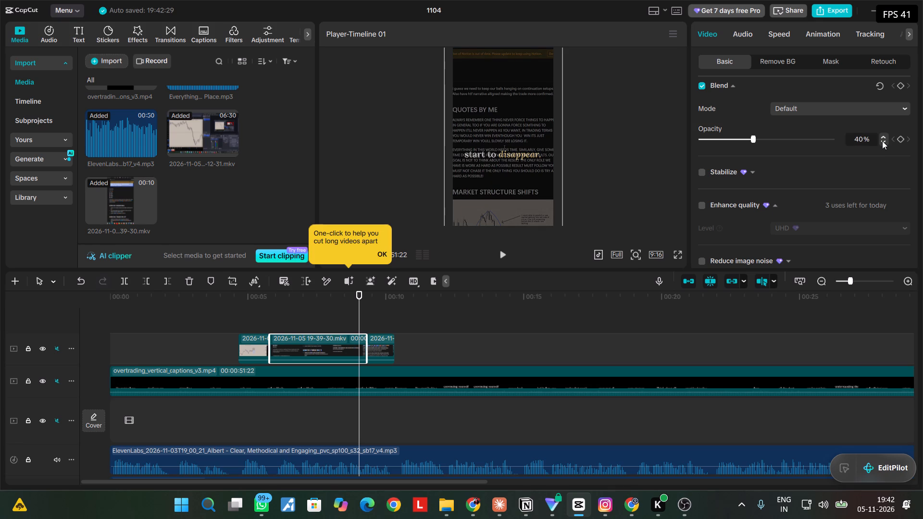
click(882, 141)
click(882, 141)
Lower the opacity of the short second part of the split notes clip to 11%, and deselect it.
click(386, 336)
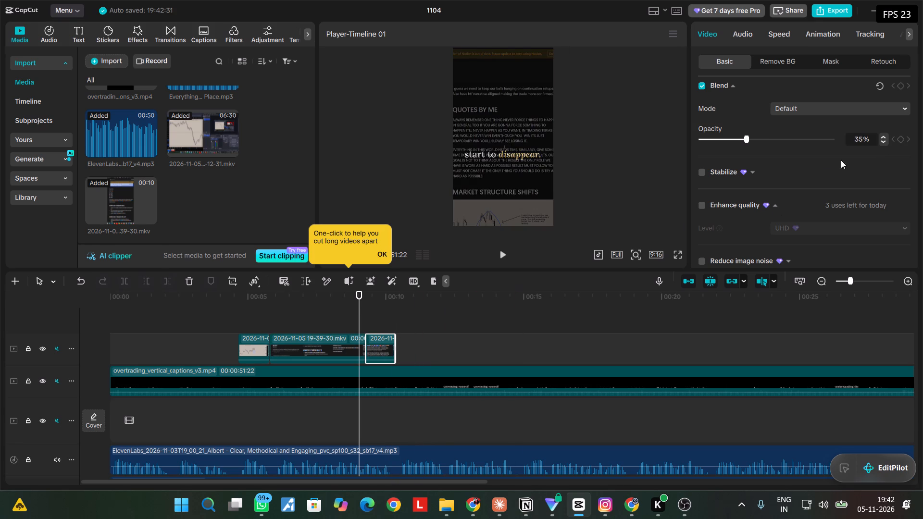
click(882, 142)
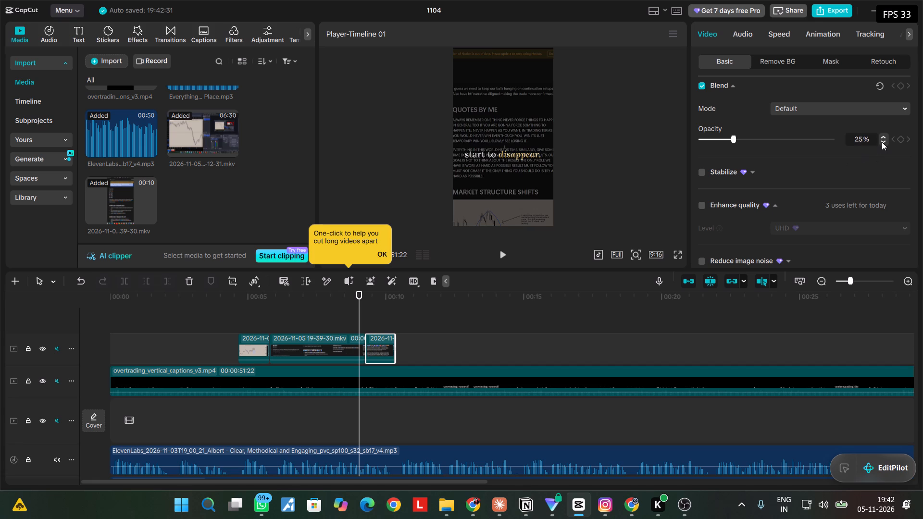
click(882, 142)
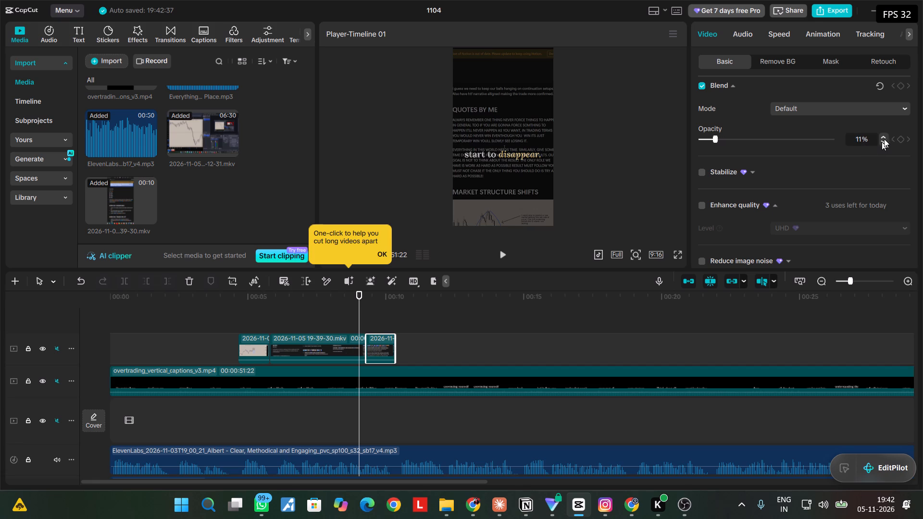
click(880, 133)
double_click(880, 134)
scroll(594, 275, up, 2)
click(409, 156)
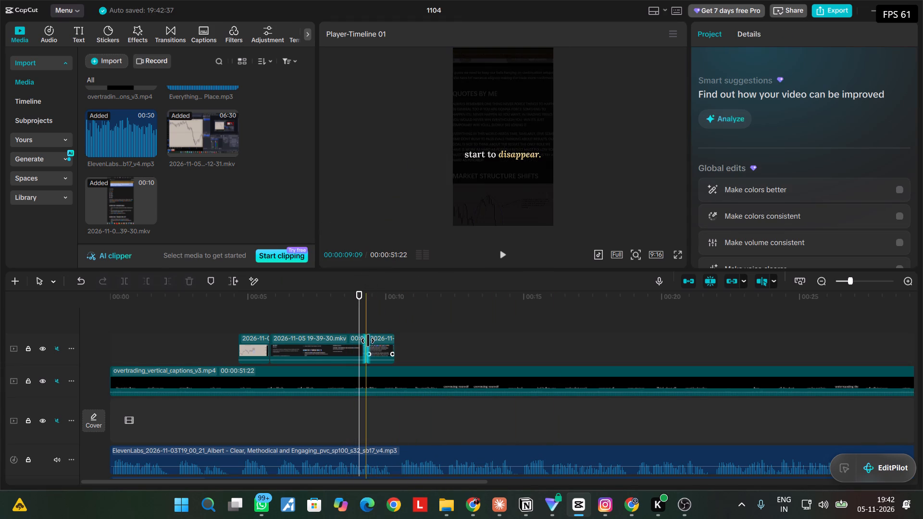
Undo the recent opacity changes made to both parts of the split notes clip.
click(368, 341)
click(367, 350)
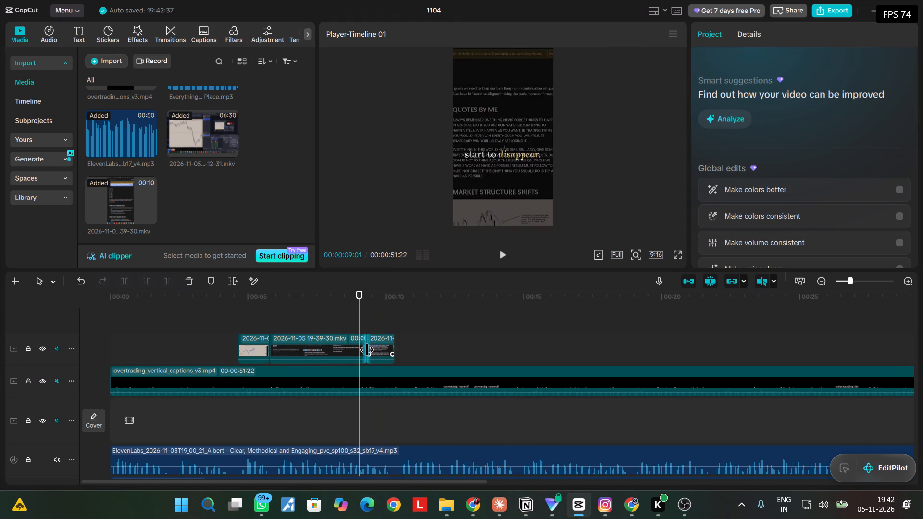
key(ctrl+z)
key(ctrl+z)
key(ctrl+z)
ctrl+click(426, 338)
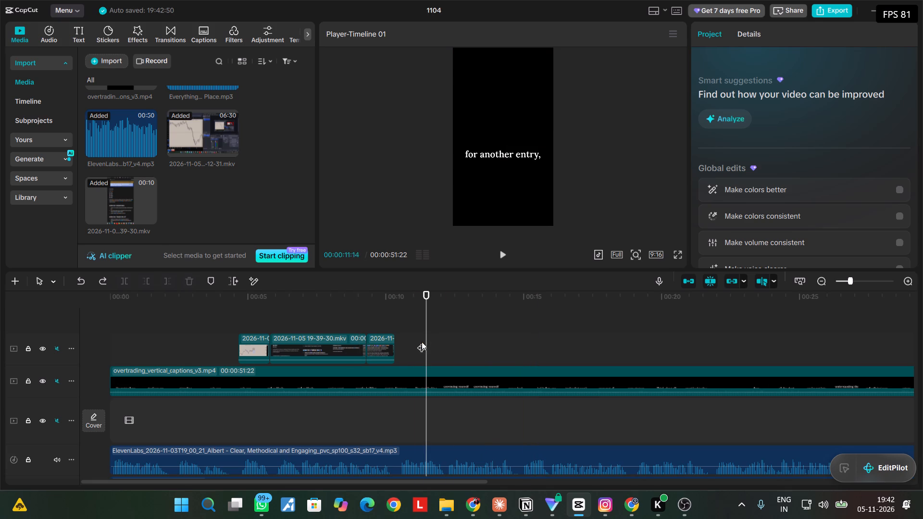
key(ctrl+z)
key(ctrl+z)
key(ctrl+z)
click(342, 346)
key(ctrl+z)
key(ctrl+z)
key(ctrl+z)
key(ctrl+z)
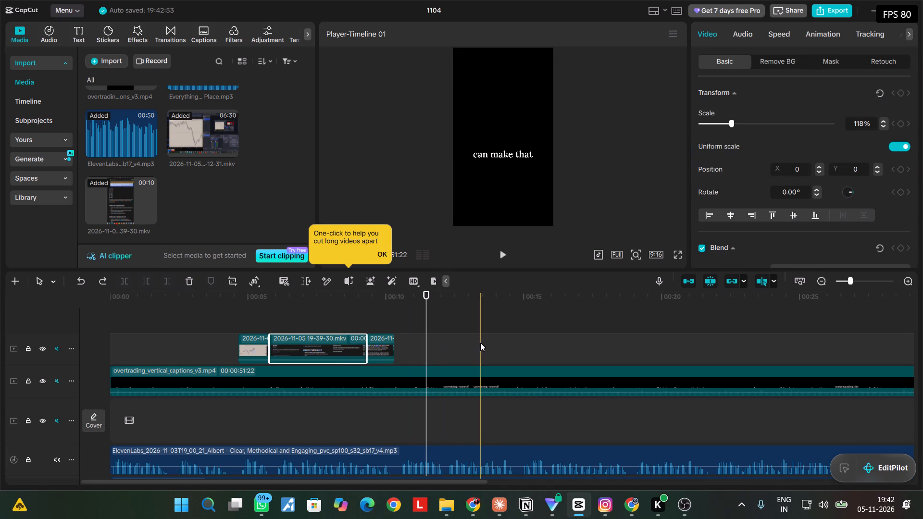
key(ctrl+z)
key(ctrl+z)
click(352, 144)
Check both parts of the split notes clip and play back from the start of the notes footage.
click(376, 330)
click(375, 337)
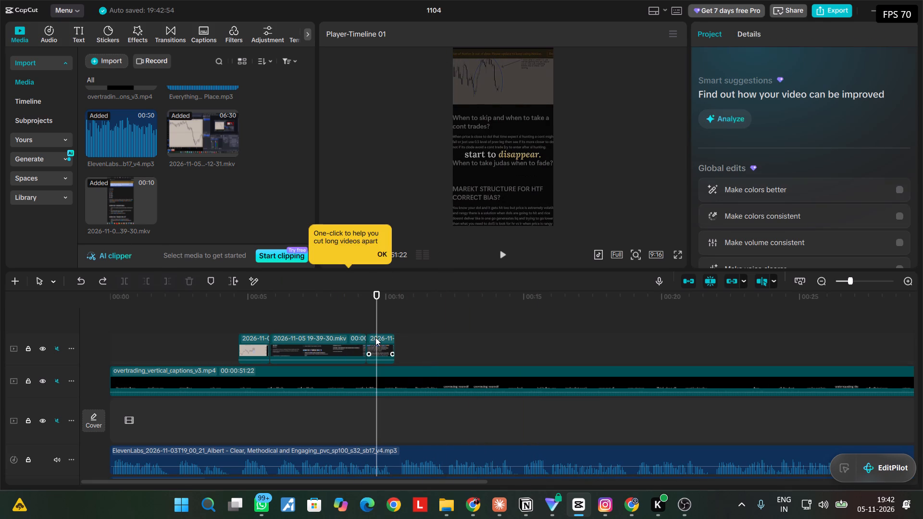
click(359, 346)
click(377, 344)
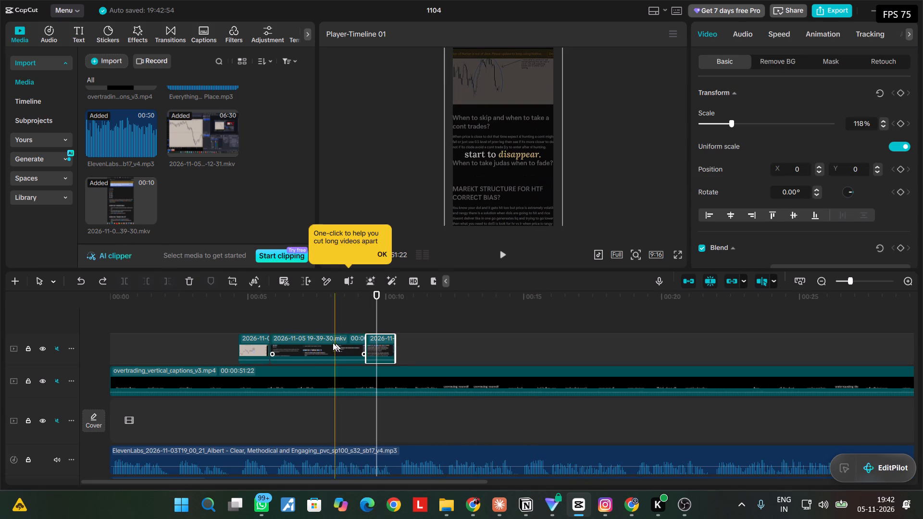
click(325, 343)
click(417, 143)
drag(377, 303, 307, 311)
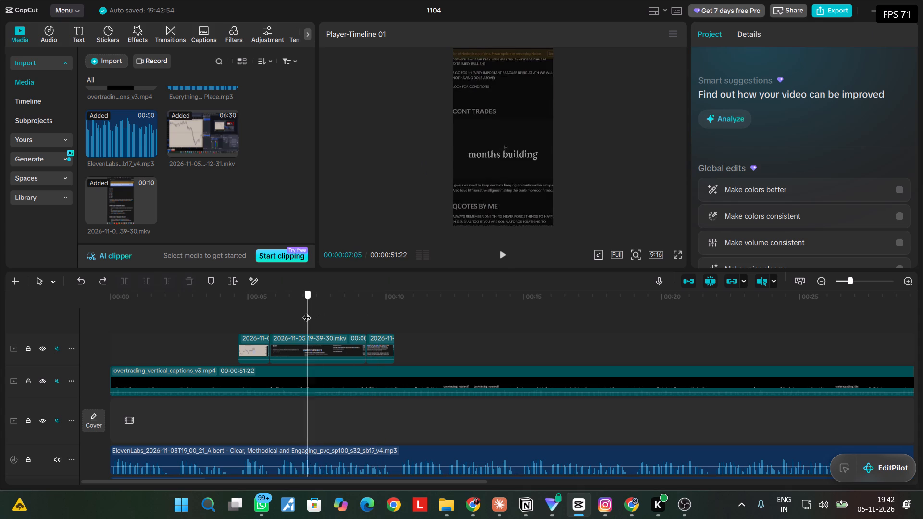
drag(307, 311, 273, 311)
click(494, 249)
click(503, 258)
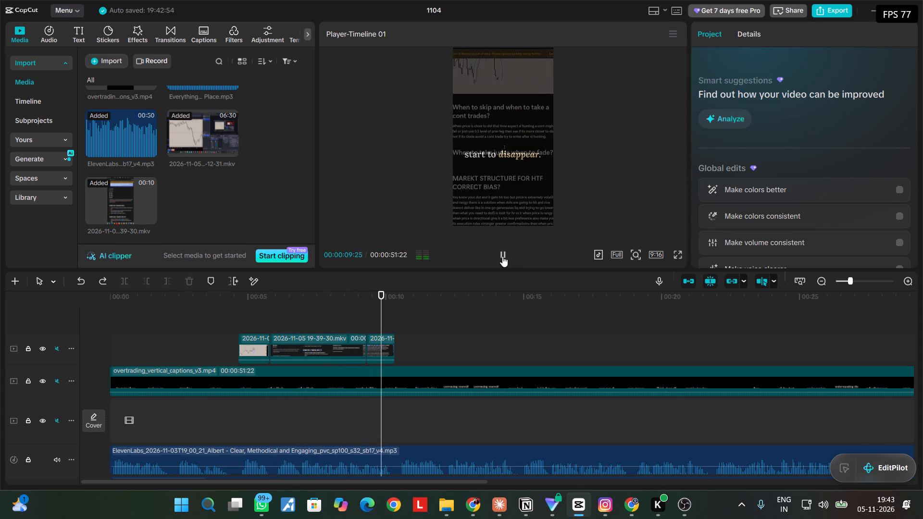
click(502, 256)
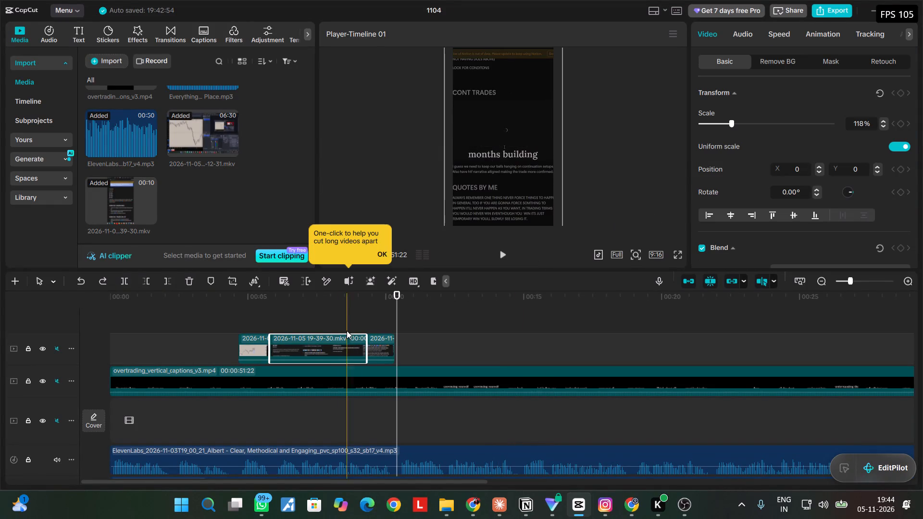
click(372, 345)
drag(369, 349, 476, 357)
click(397, 345)
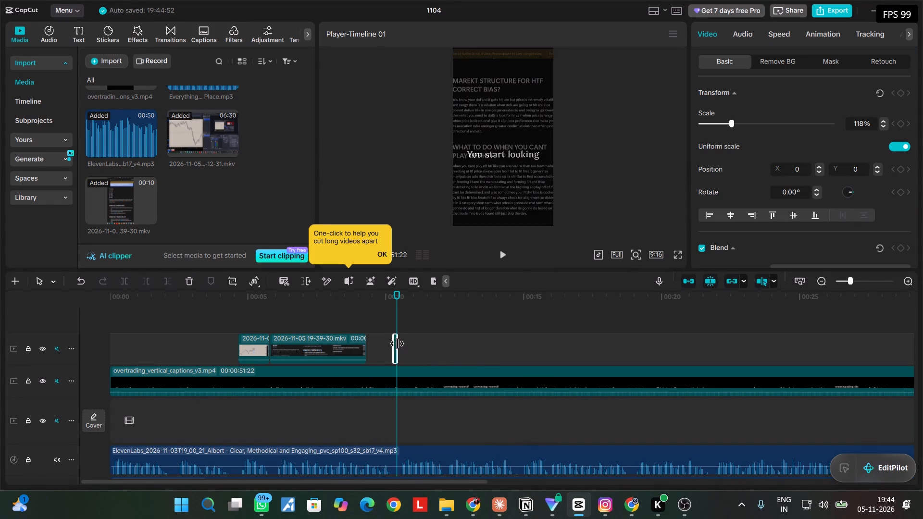
key(Delete)
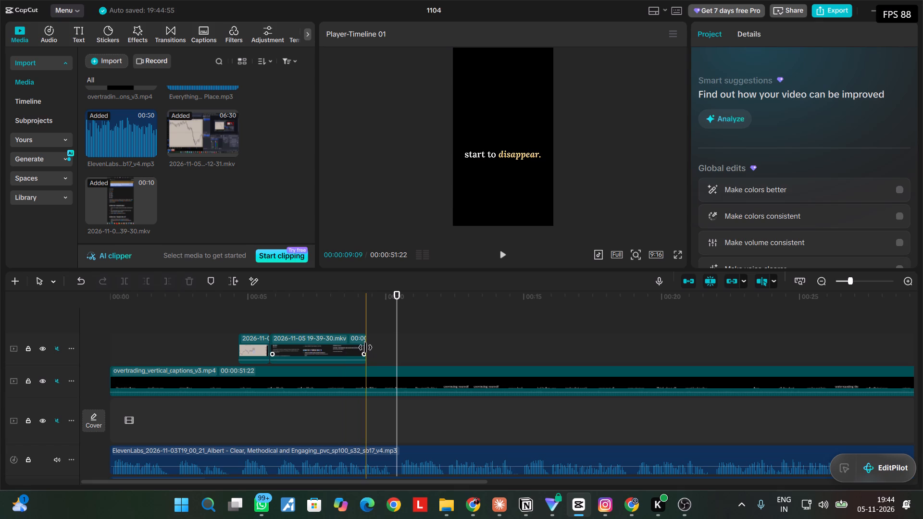
Extend the end of the remaining notes clip to just past 10 seconds, giving a duration of 00:00:04:18.
drag(365, 347, 394, 350)
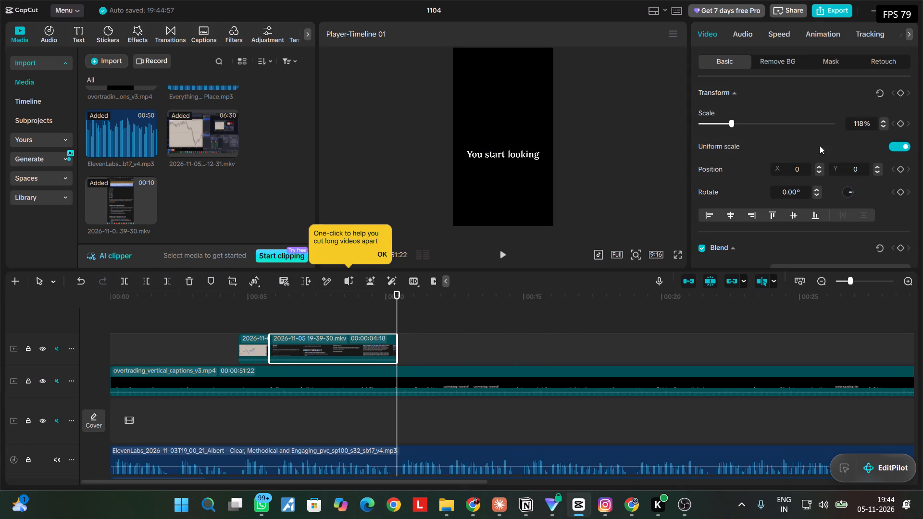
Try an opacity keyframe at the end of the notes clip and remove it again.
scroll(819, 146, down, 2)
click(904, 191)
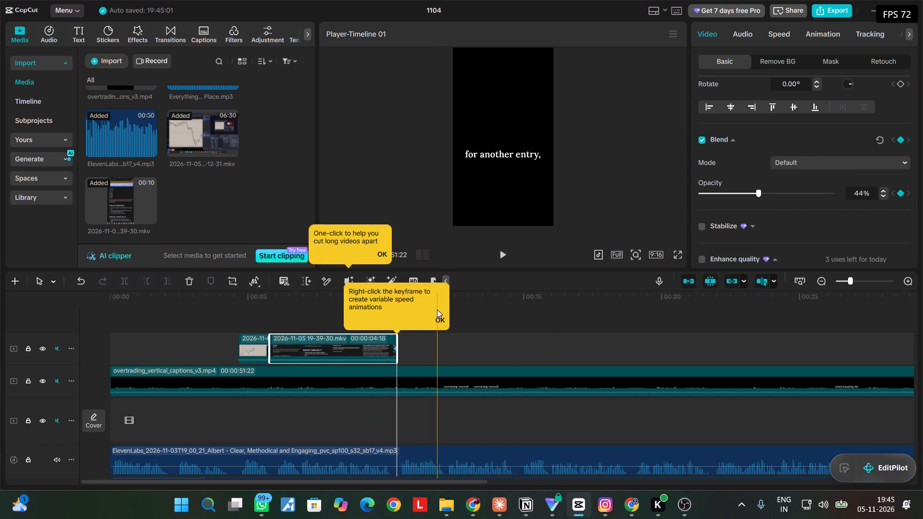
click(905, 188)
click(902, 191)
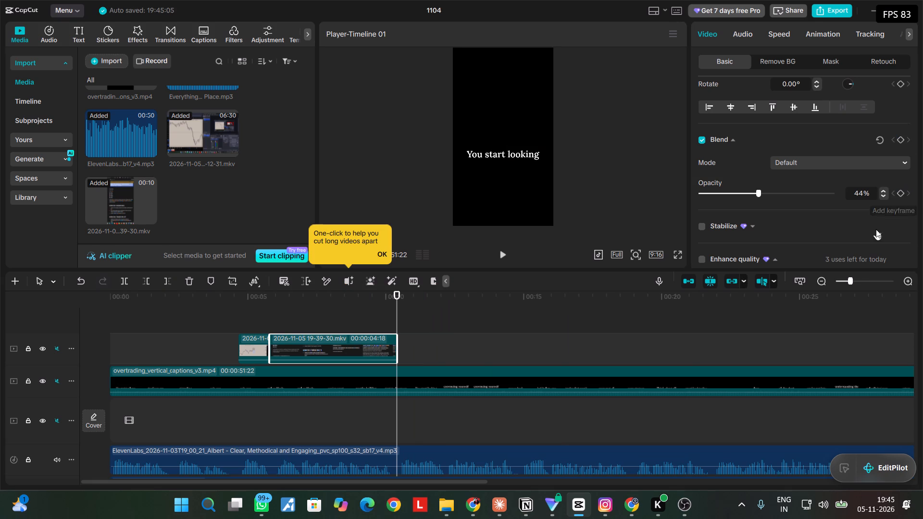
Add an opacity keyframe at the start of the notes clip.
drag(398, 411, 272, 418)
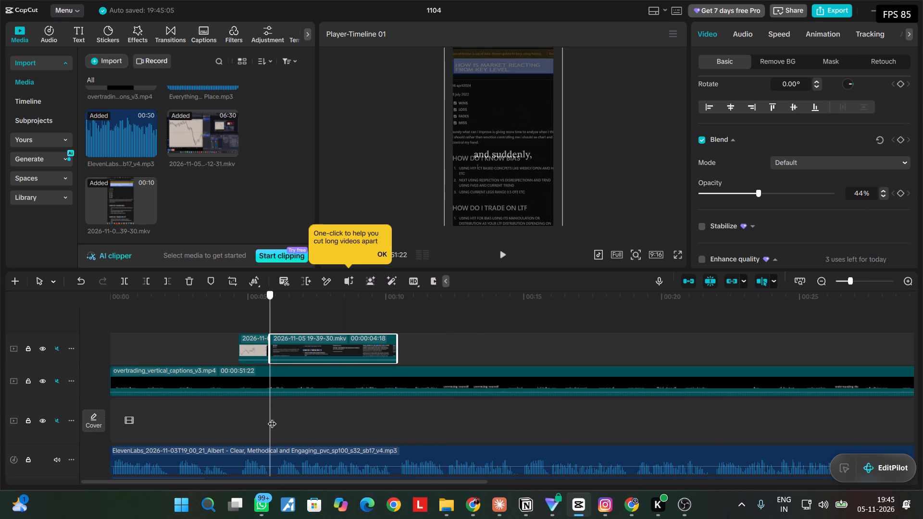
drag(272, 418, 272, 418)
click(900, 192)
Add a second opacity keyframe to the notes clip at about 8 seconds, during the "months building" caption.
drag(271, 415, 274, 415)
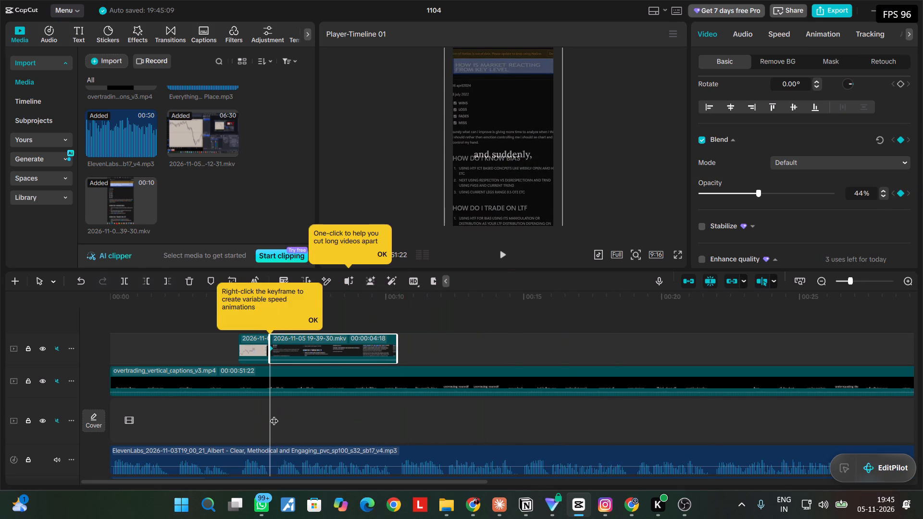
drag(274, 415, 338, 411)
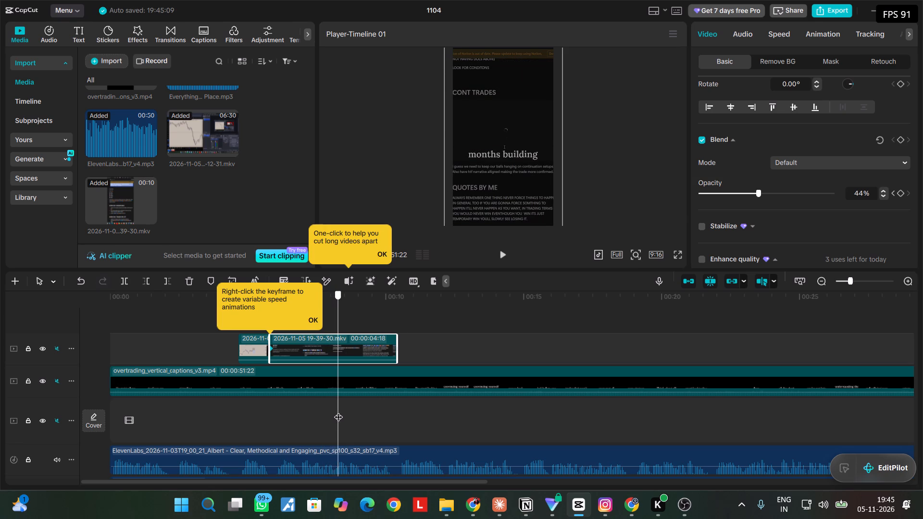
drag(338, 411, 333, 413)
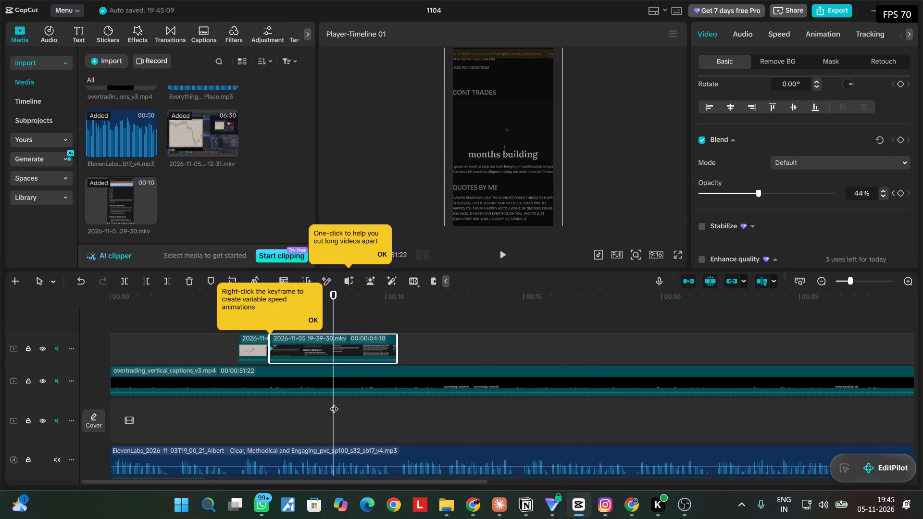
click(334, 403)
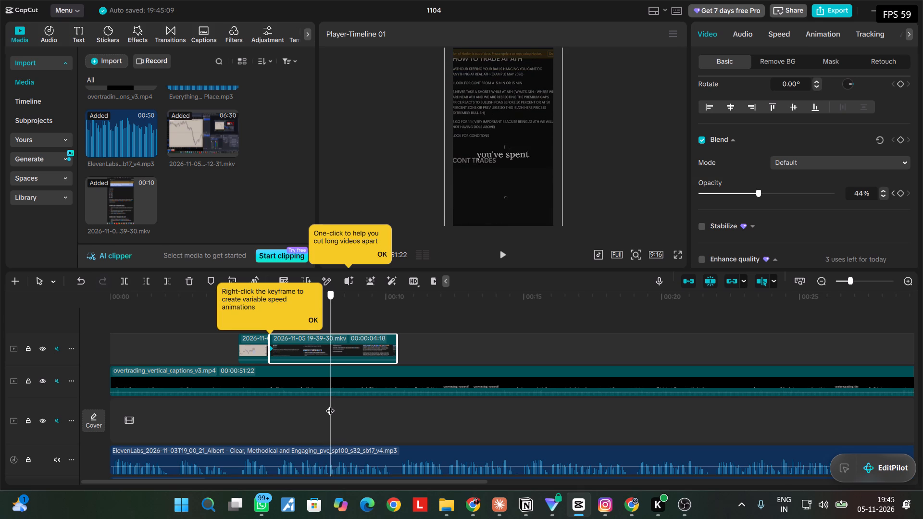
click(899, 191)
Trim the end of the notes clip back to about 10 seconds, giving a duration of 00:00:04:08.
drag(331, 416, 350, 411)
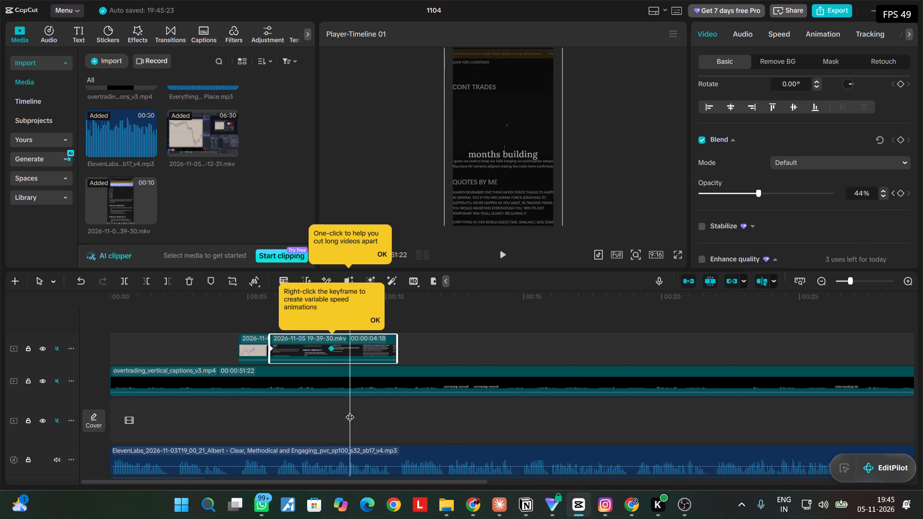
drag(350, 411, 395, 403)
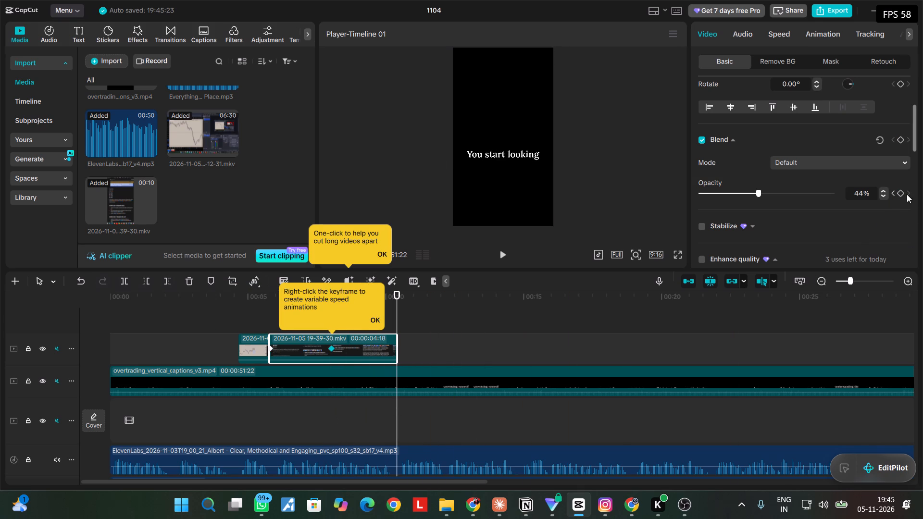
click(397, 349)
key(Left)
key(Left)
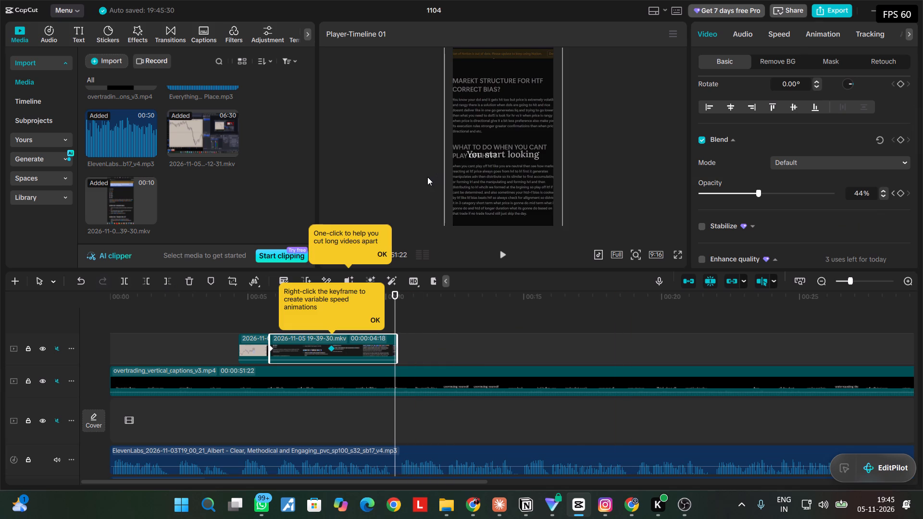
key(Left)
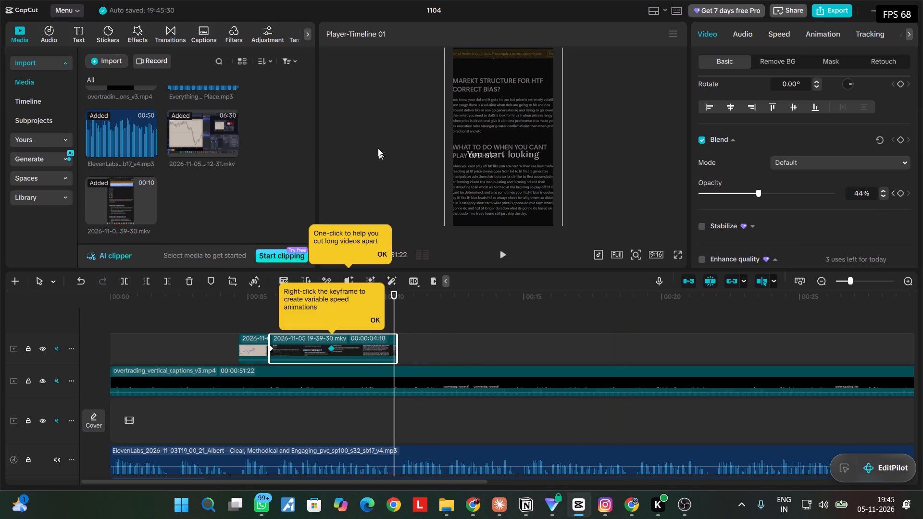
key(Left)
key(Left)
key(Left)
key(Left)
key(Left)
key(Left)
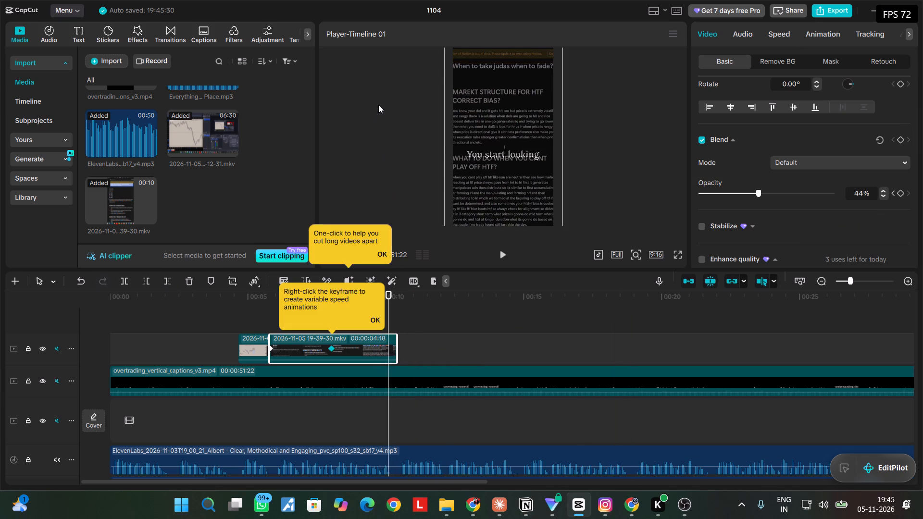
key(Left)
click(395, 354)
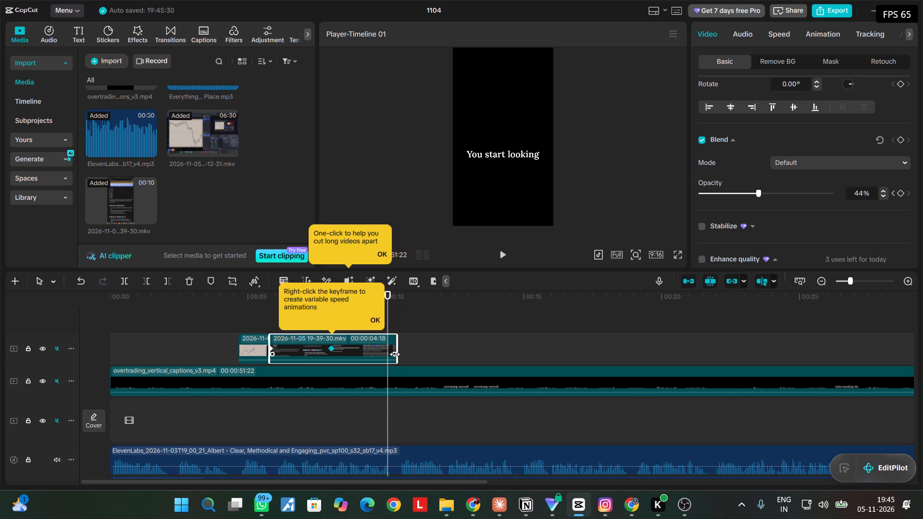
drag(396, 351, 389, 351)
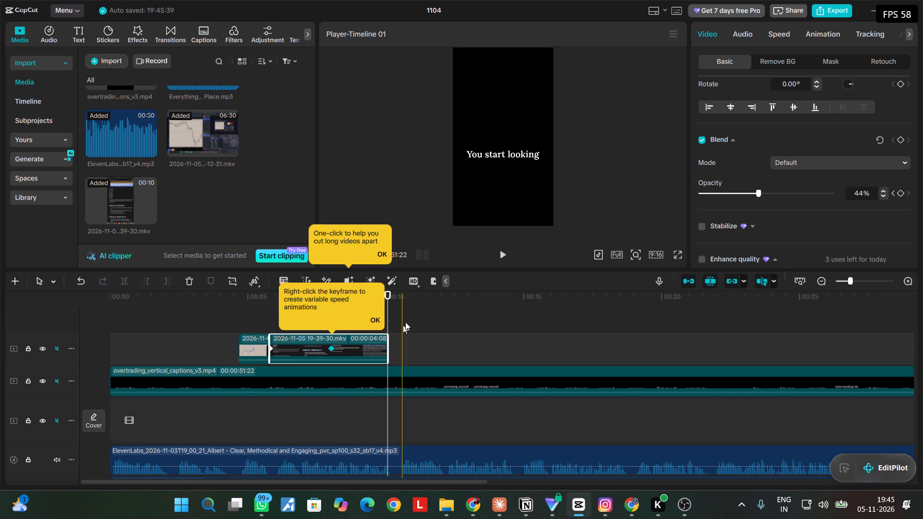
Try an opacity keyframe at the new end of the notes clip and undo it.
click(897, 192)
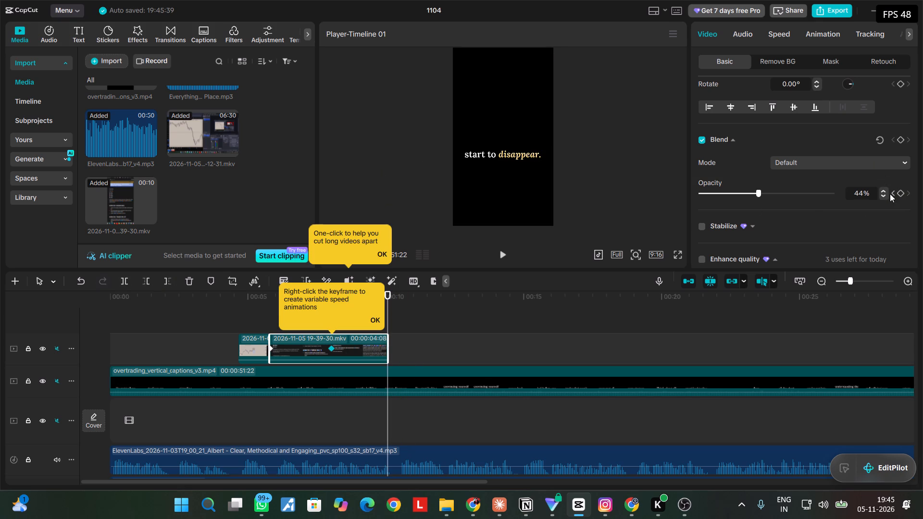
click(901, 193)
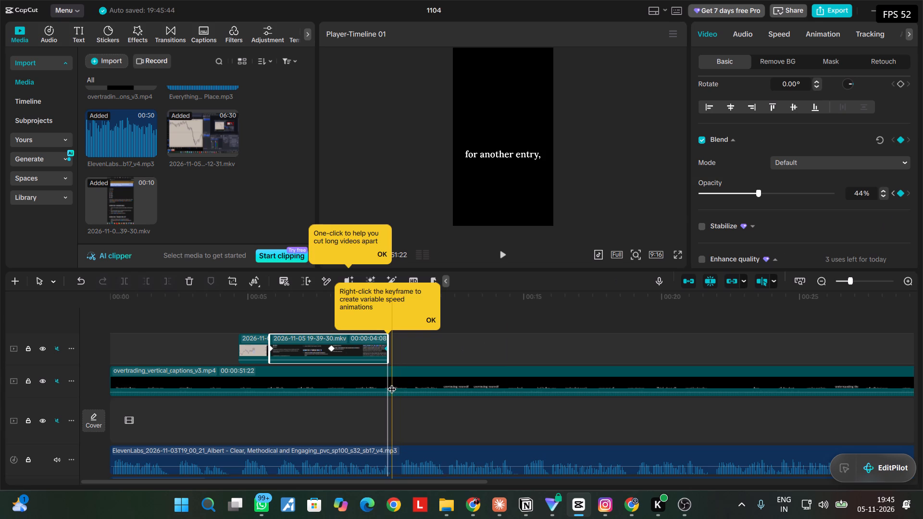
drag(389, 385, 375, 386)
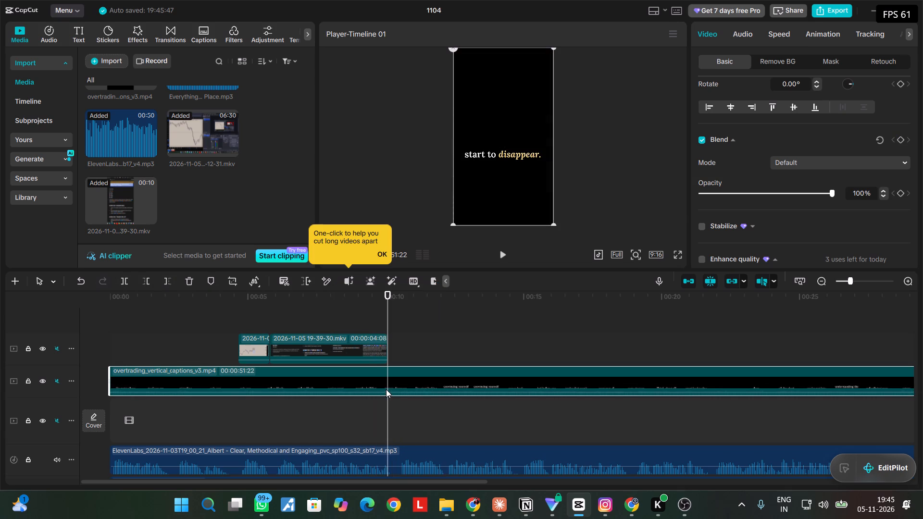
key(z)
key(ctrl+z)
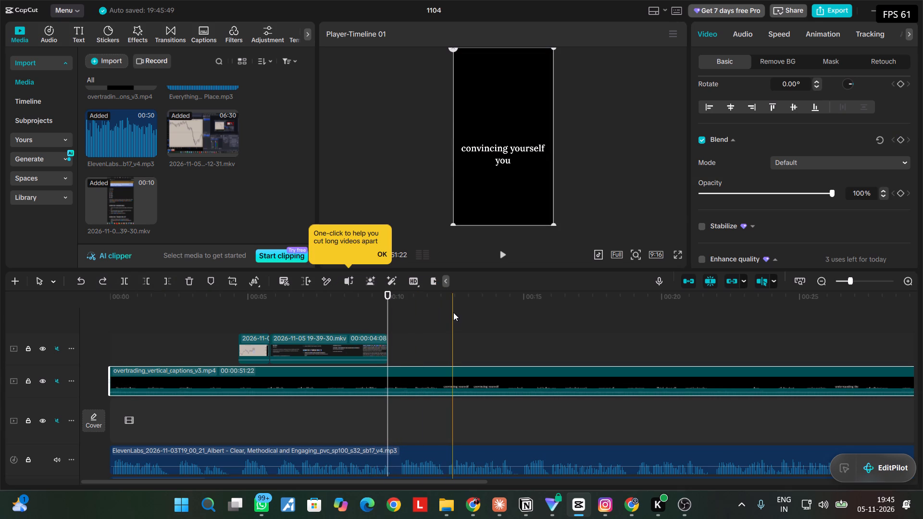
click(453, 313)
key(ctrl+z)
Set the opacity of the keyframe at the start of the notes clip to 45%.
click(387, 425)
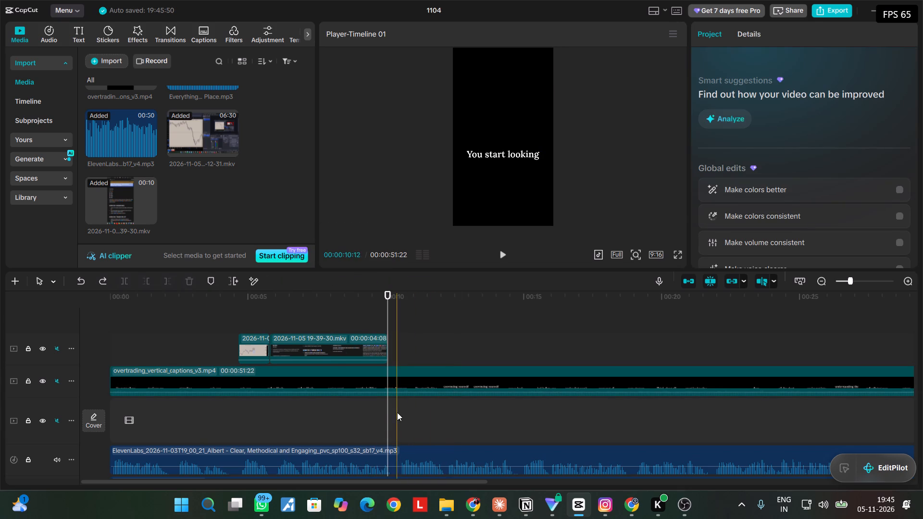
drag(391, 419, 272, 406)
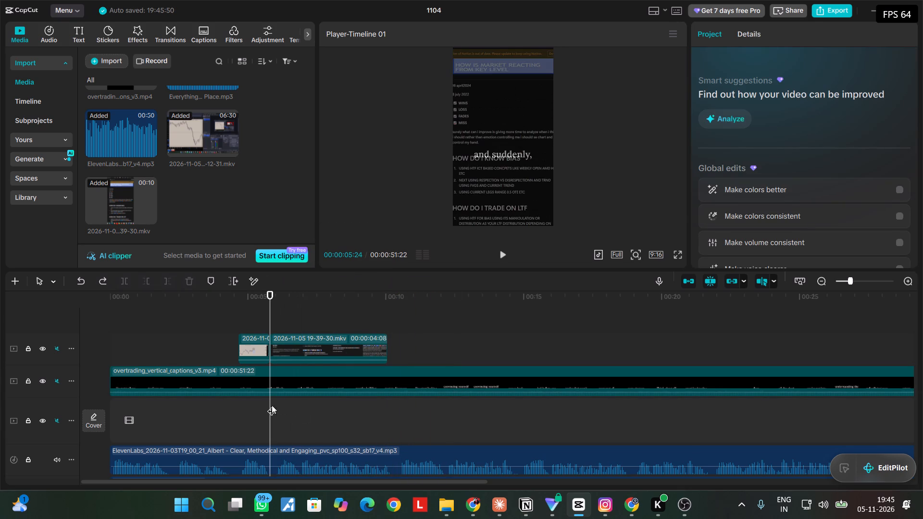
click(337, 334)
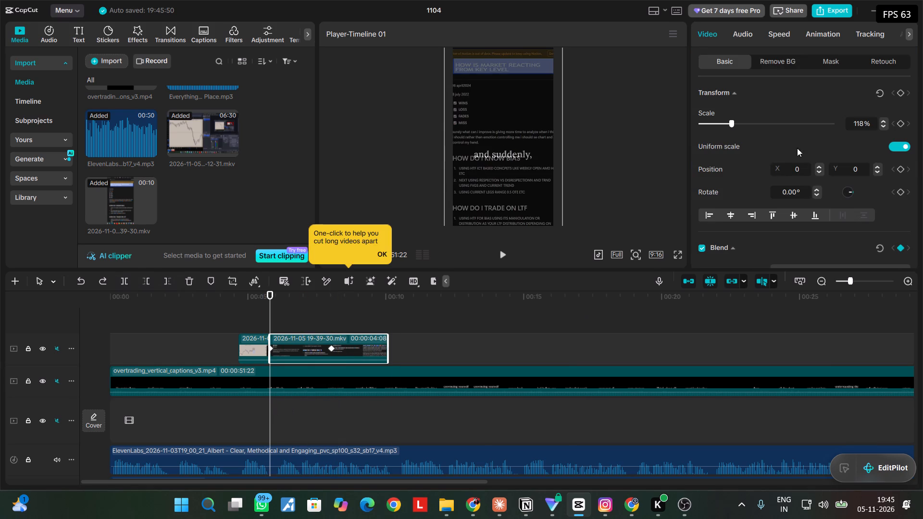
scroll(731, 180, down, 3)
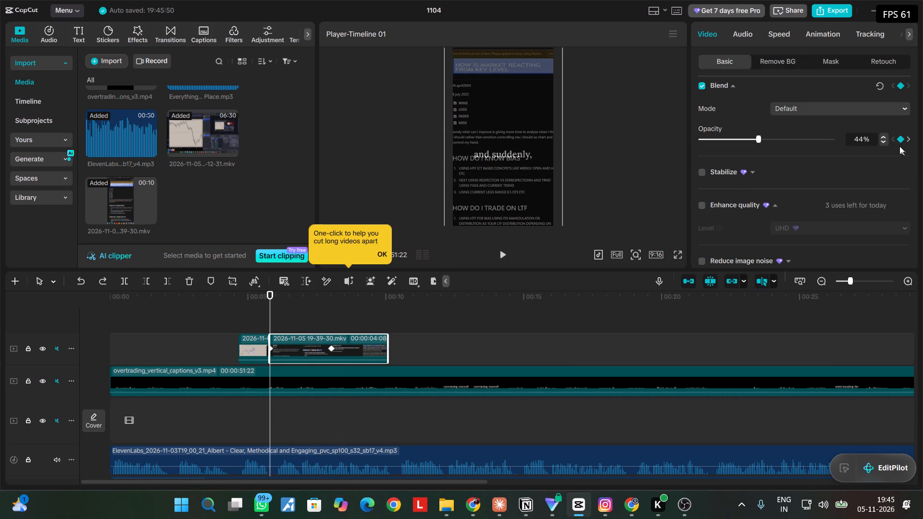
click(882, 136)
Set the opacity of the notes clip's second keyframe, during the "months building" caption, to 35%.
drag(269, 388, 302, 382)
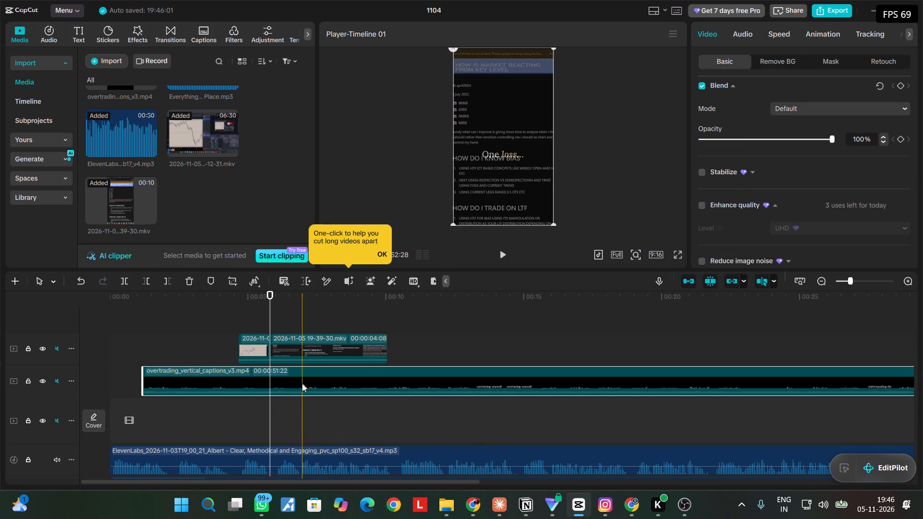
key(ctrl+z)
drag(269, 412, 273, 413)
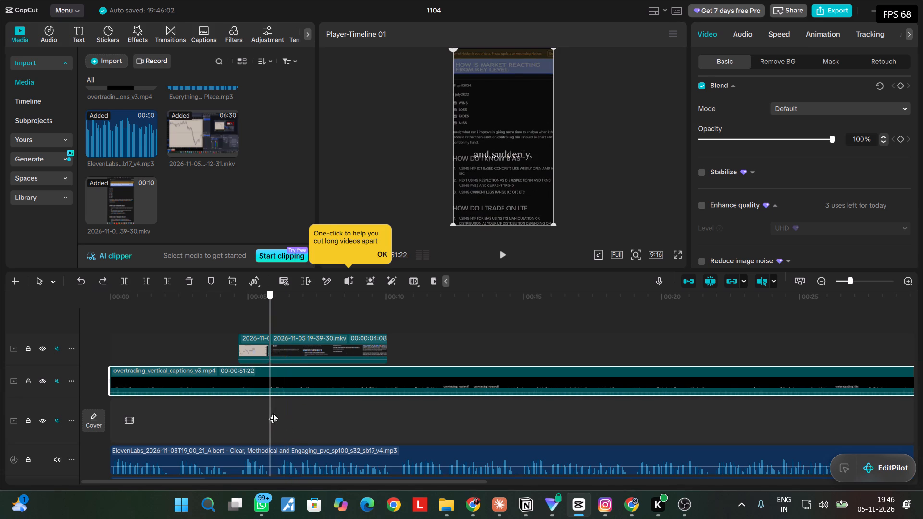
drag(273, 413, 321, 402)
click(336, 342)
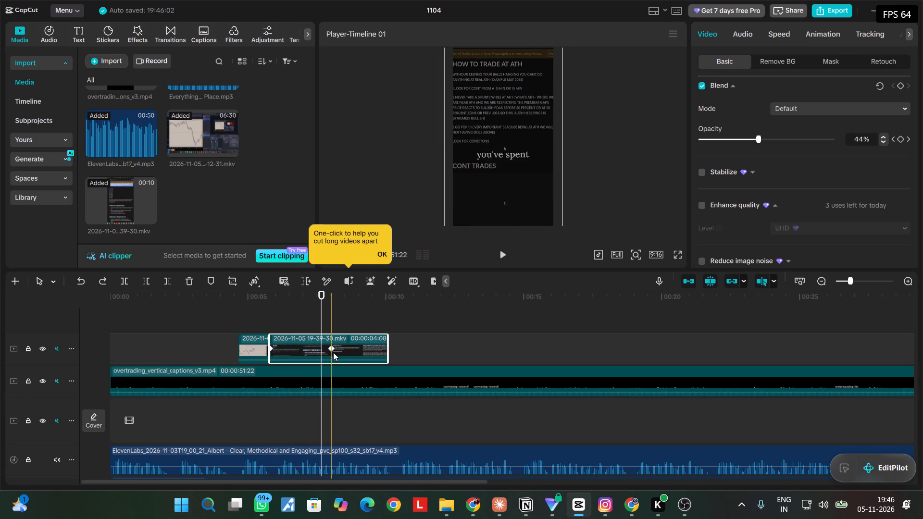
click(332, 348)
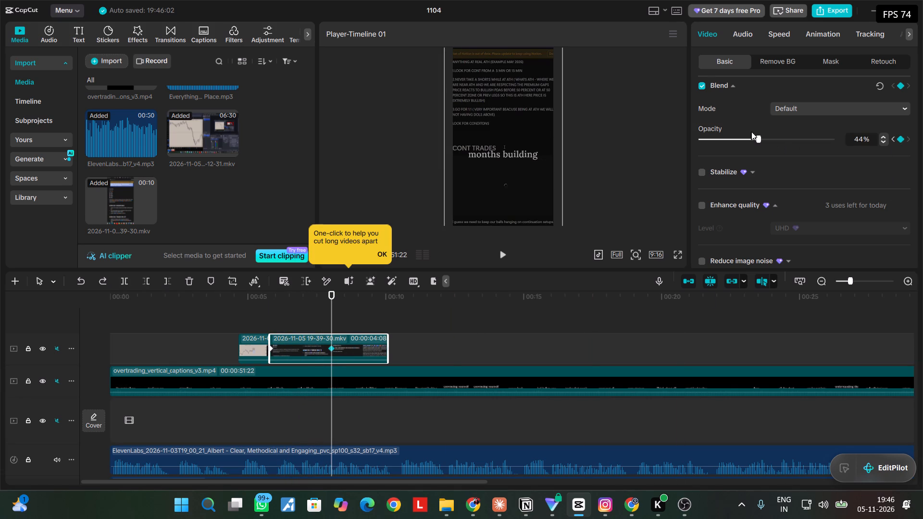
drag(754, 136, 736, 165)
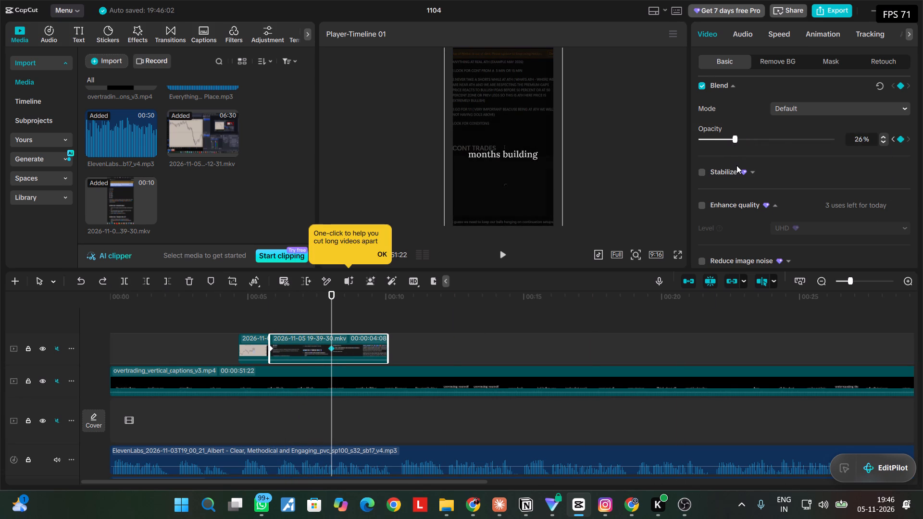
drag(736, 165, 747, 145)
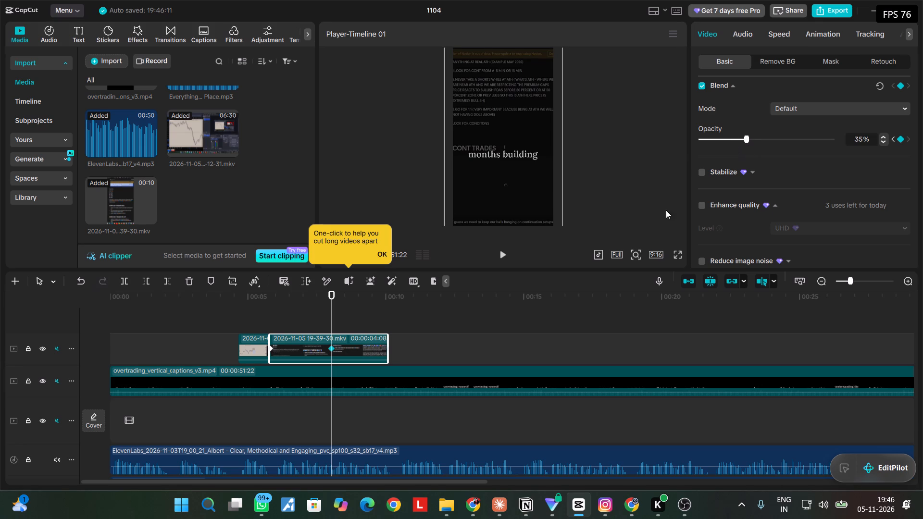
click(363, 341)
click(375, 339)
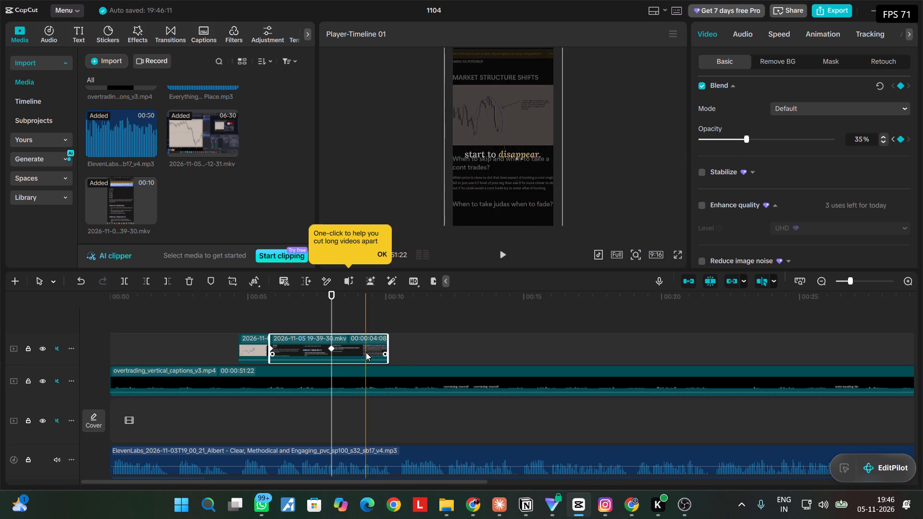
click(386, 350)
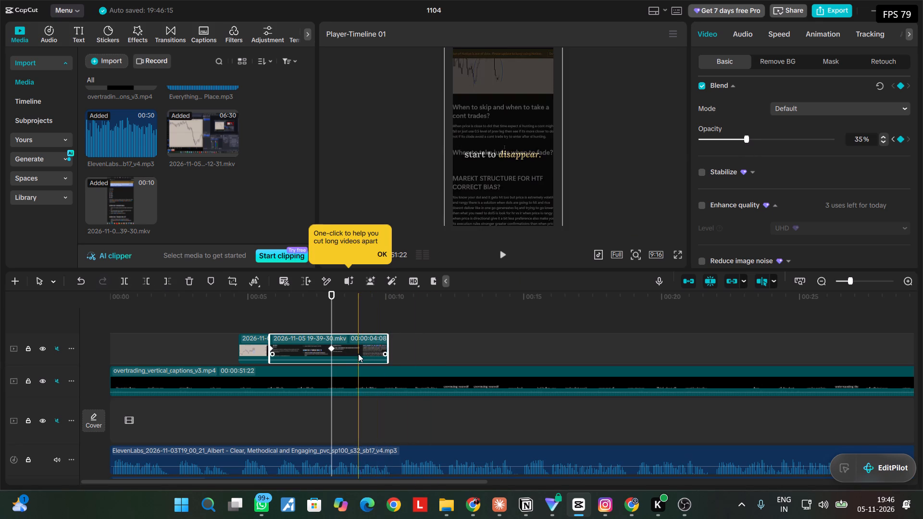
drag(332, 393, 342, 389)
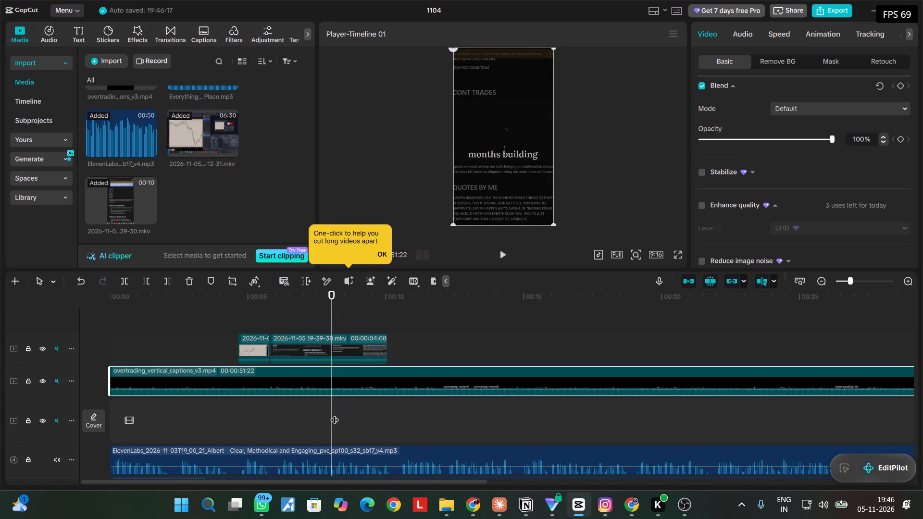
Set the opacity of the keyframe at the start of the notes clip to 35%.
drag(331, 414, 343, 408)
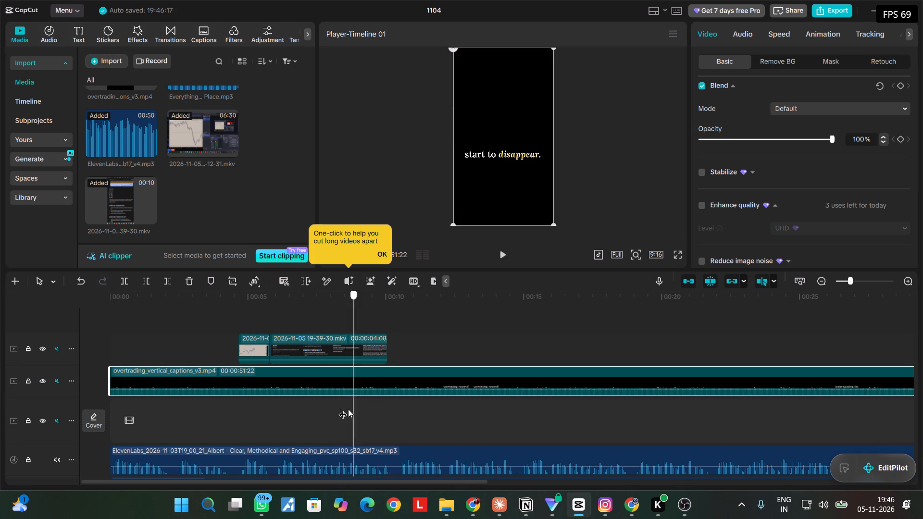
drag(343, 408, 271, 403)
click(267, 337)
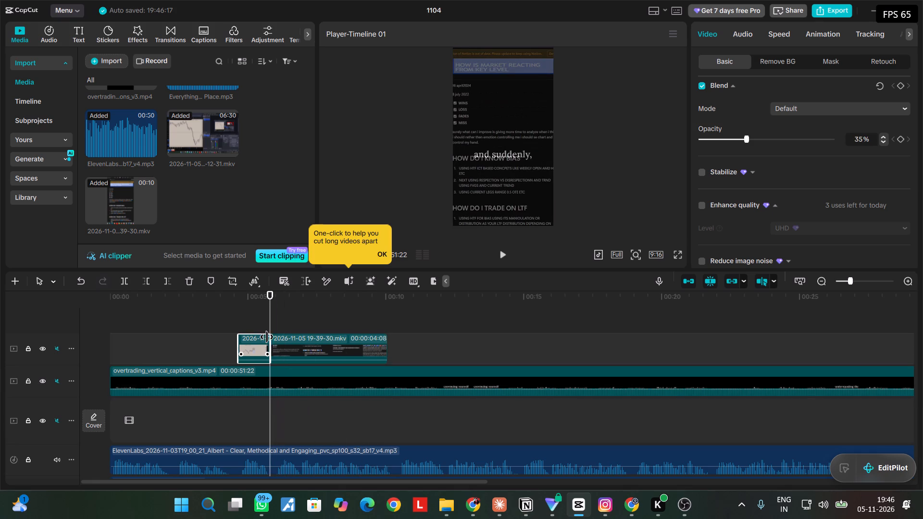
click(281, 340)
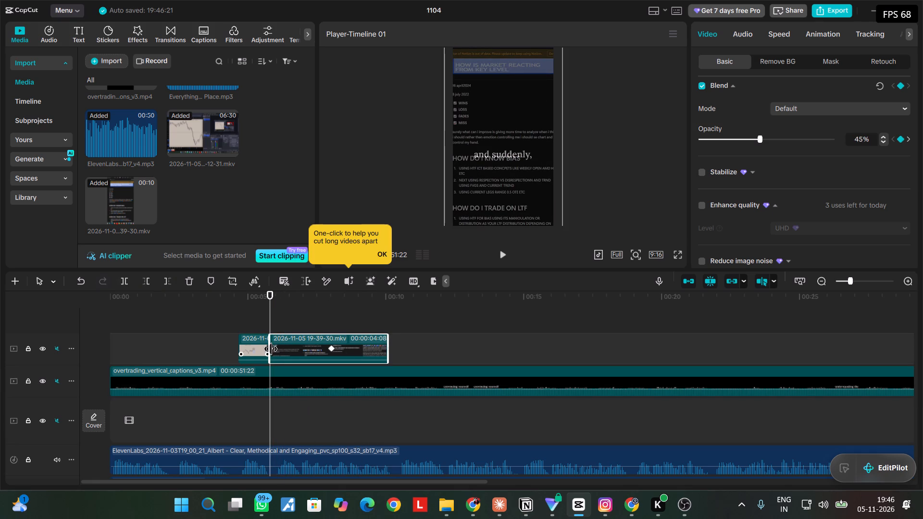
click(272, 349)
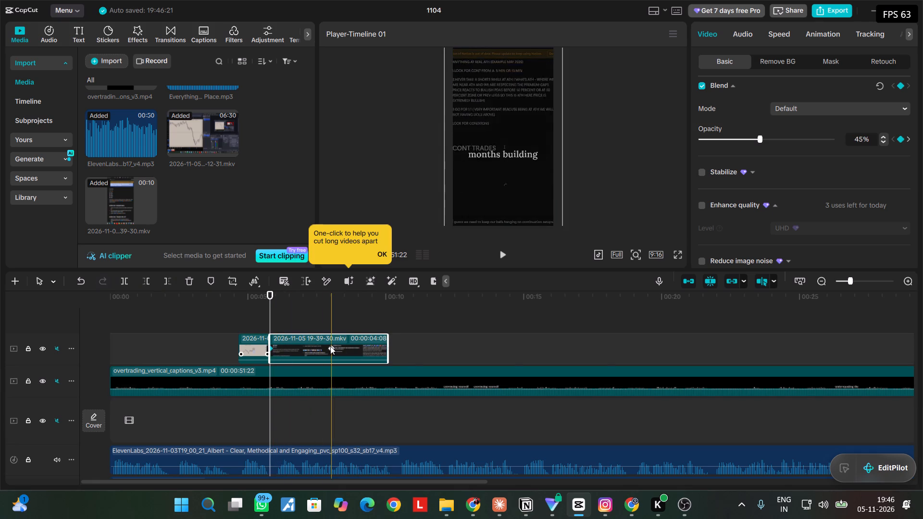
drag(761, 134, 743, 136)
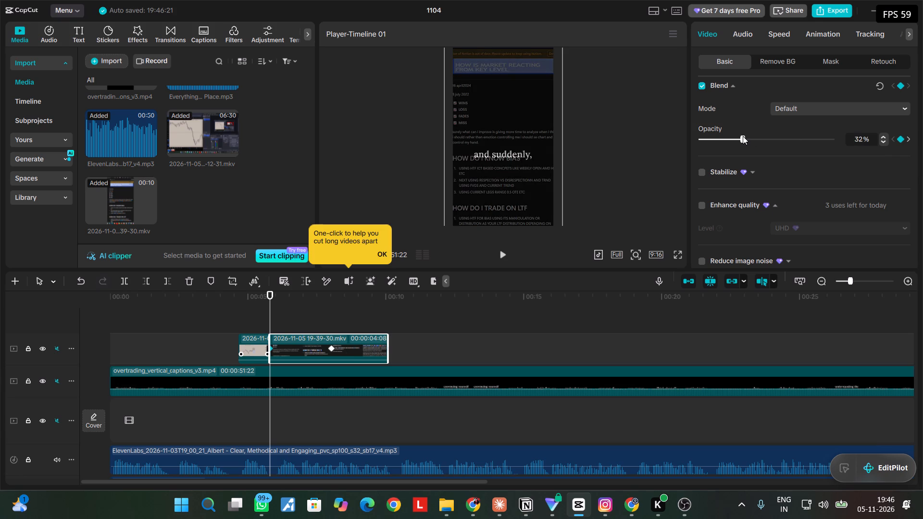
drag(743, 136, 748, 137)
drag(748, 137, 747, 137)
Set the opacity of the notes clip's second keyframe, during the "months building" caption, to 25%.
click(331, 346)
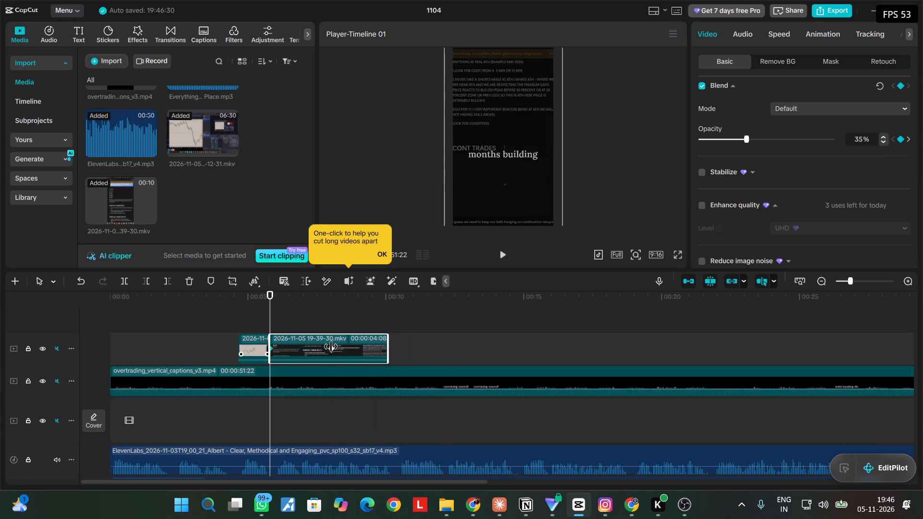
drag(747, 140, 731, 141)
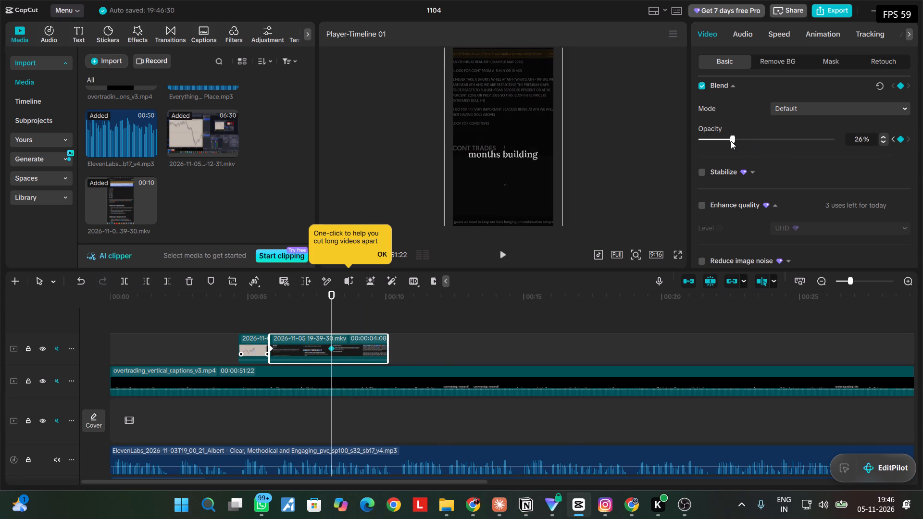
drag(731, 141, 740, 138)
drag(740, 138, 734, 144)
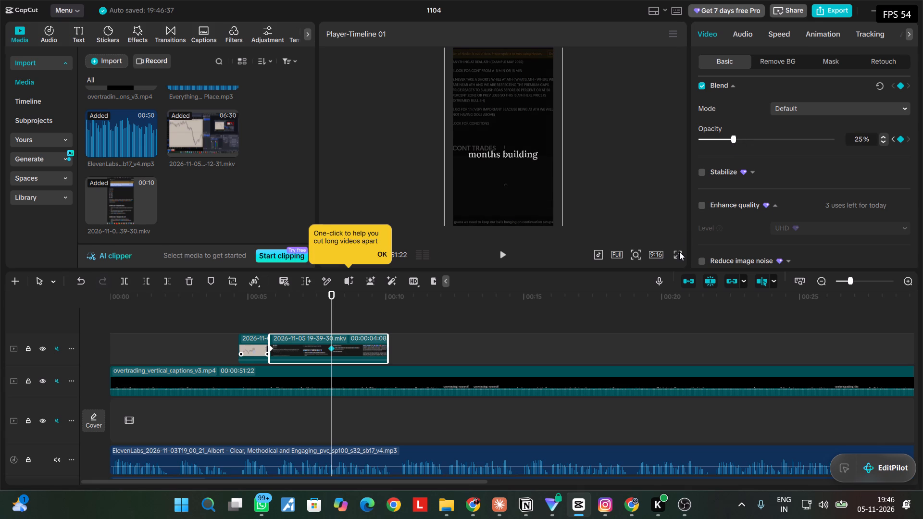
Play back the notes clip section and the lead-in from the chart clip to examine the fade against the captions.
click(505, 254)
drag(365, 312, 221, 319)
click(504, 252)
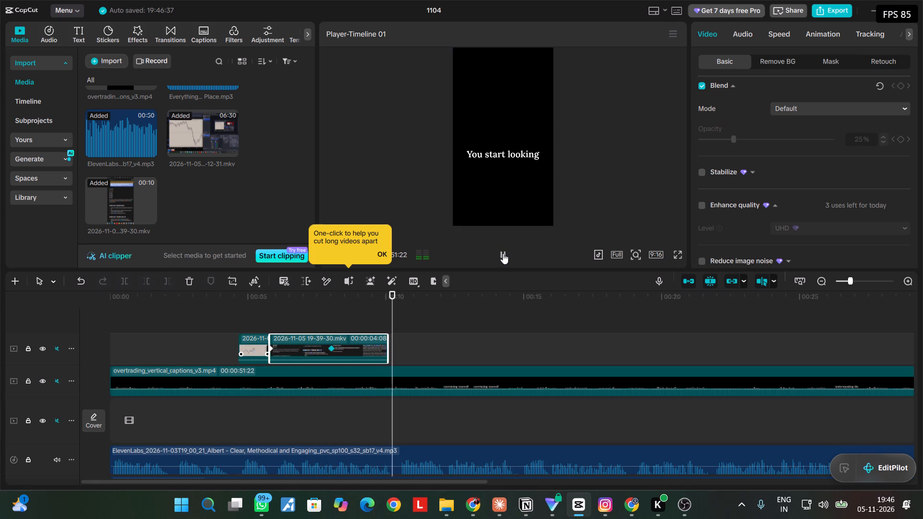
drag(427, 313, 274, 312)
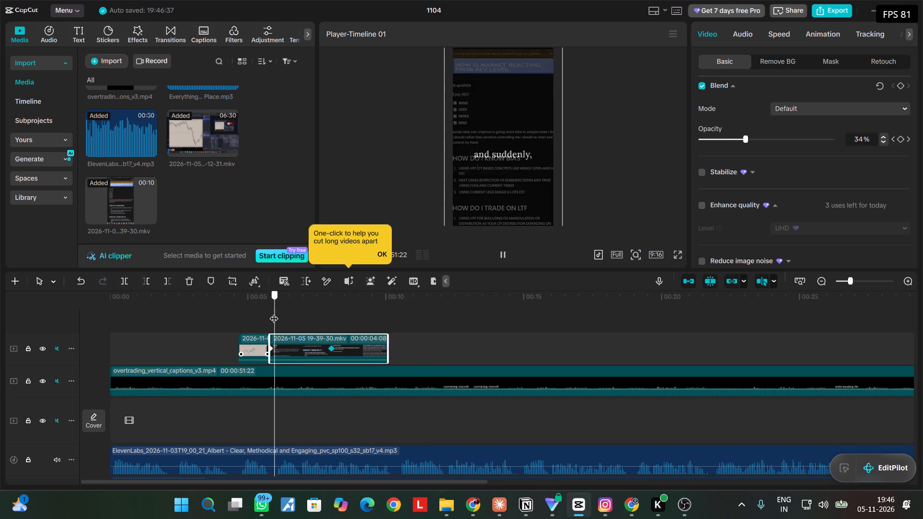
drag(274, 312, 261, 311)
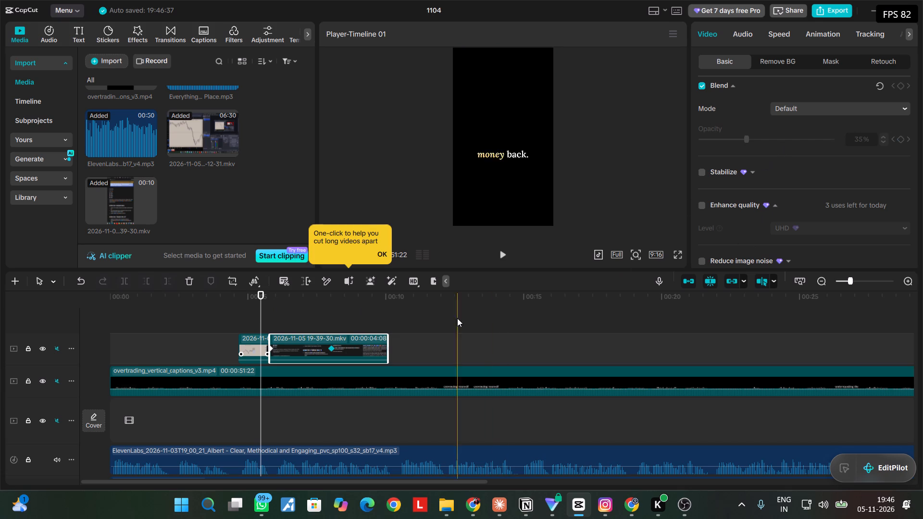
scroll(814, 148, up, 1)
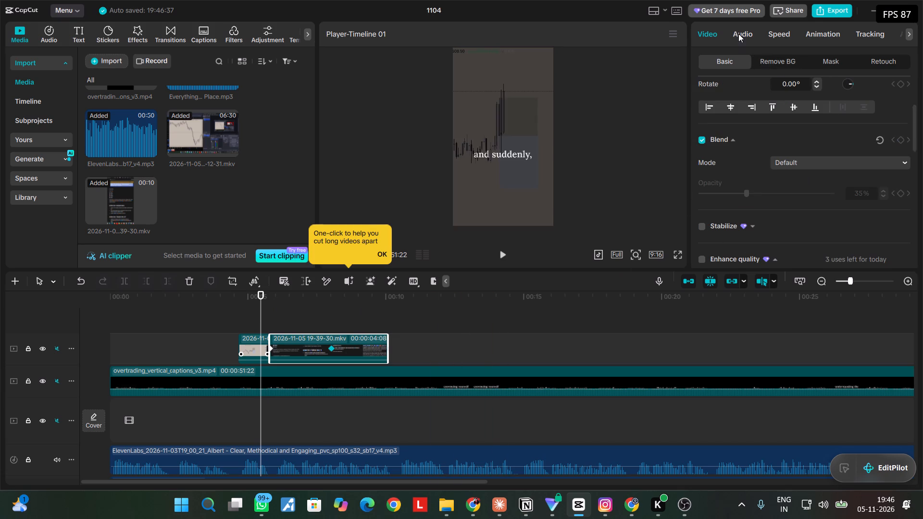
scroll(771, 190, down, 3)
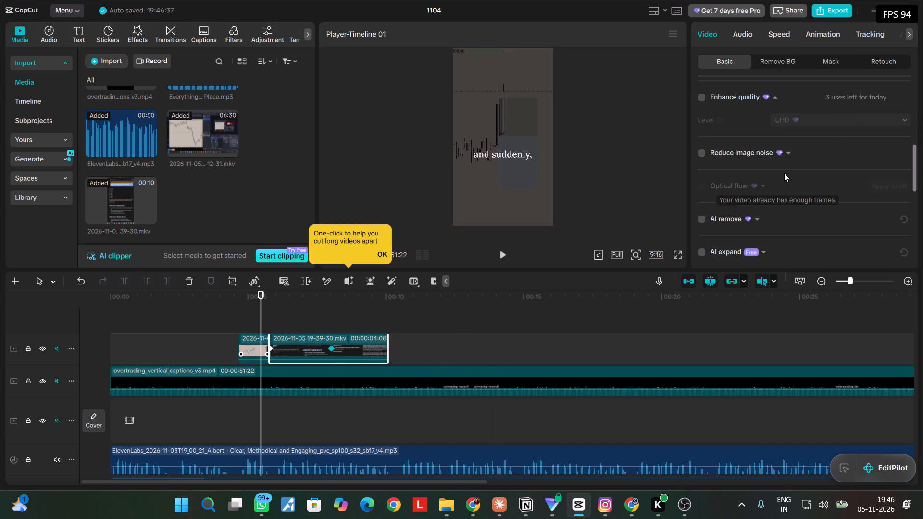
scroll(784, 173, up, 3)
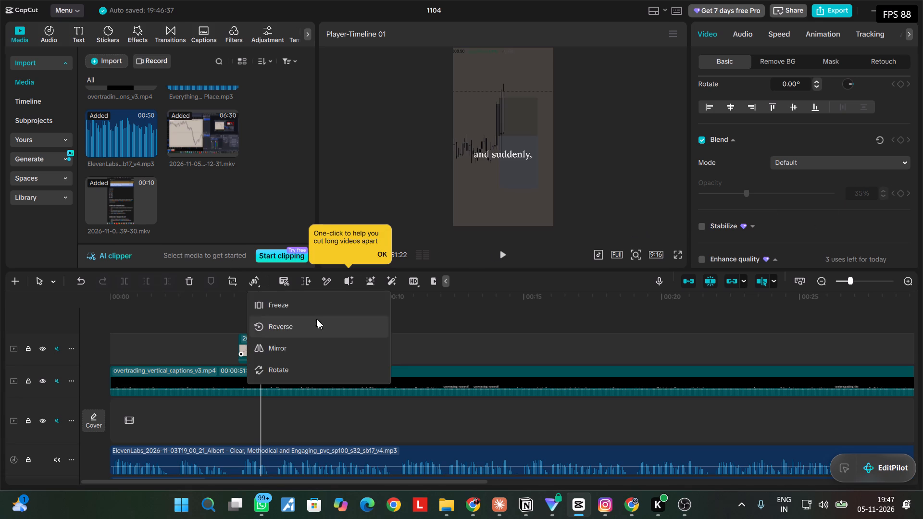
Add a third opacity keyframe to the notes clip at the end of the "months building" caption, set it to 0%, and play back the fade.
click(356, 352)
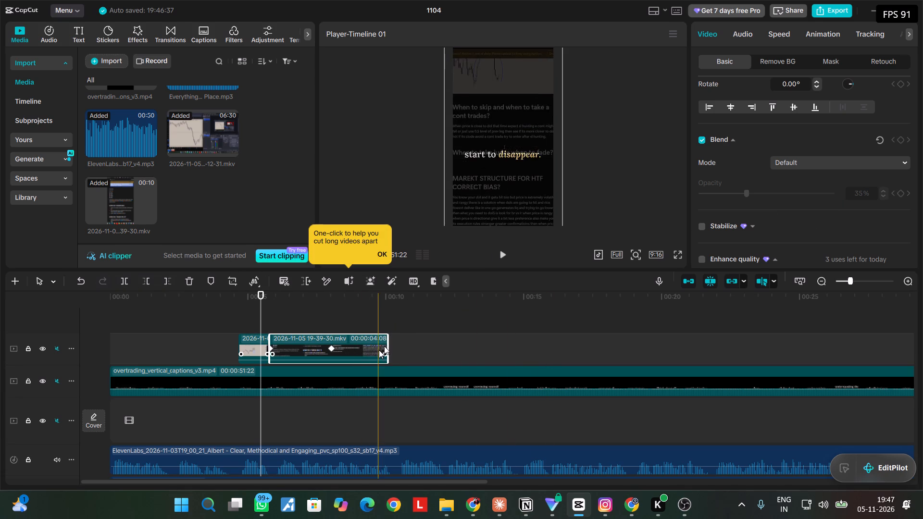
click(360, 339)
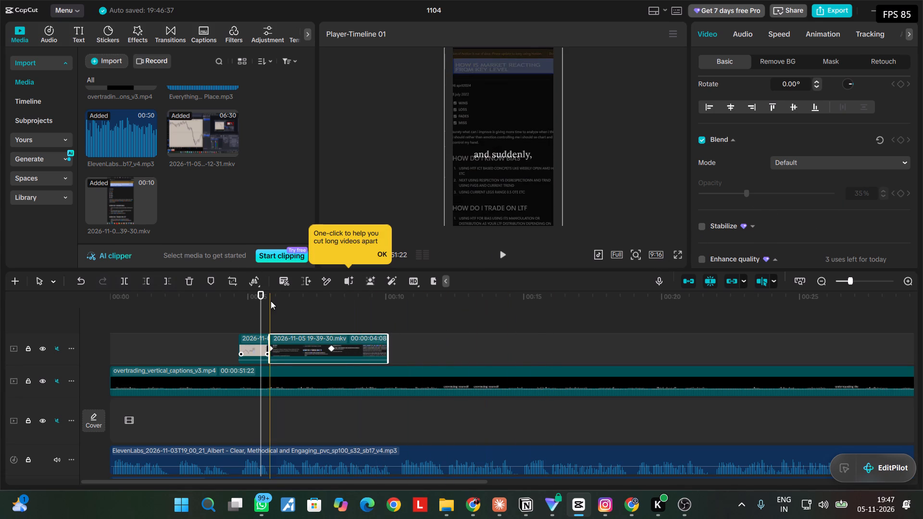
drag(262, 293, 335, 300)
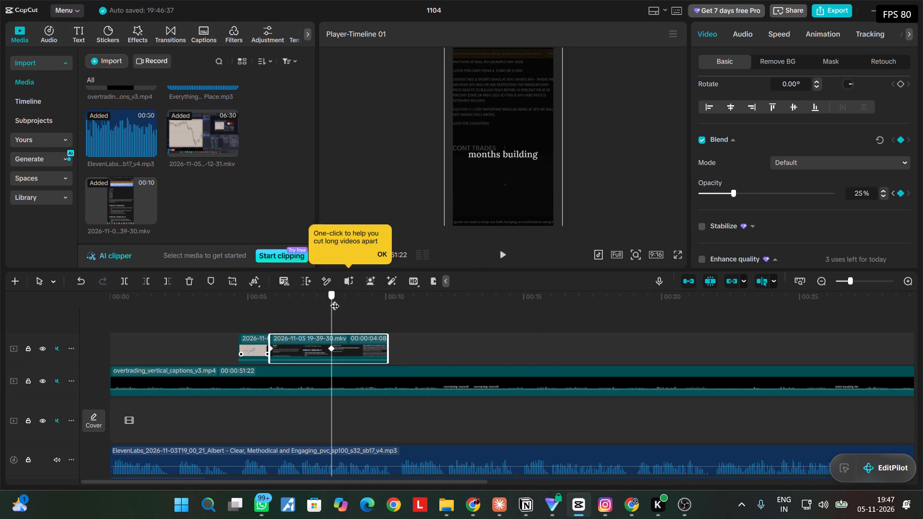
drag(335, 300, 343, 304)
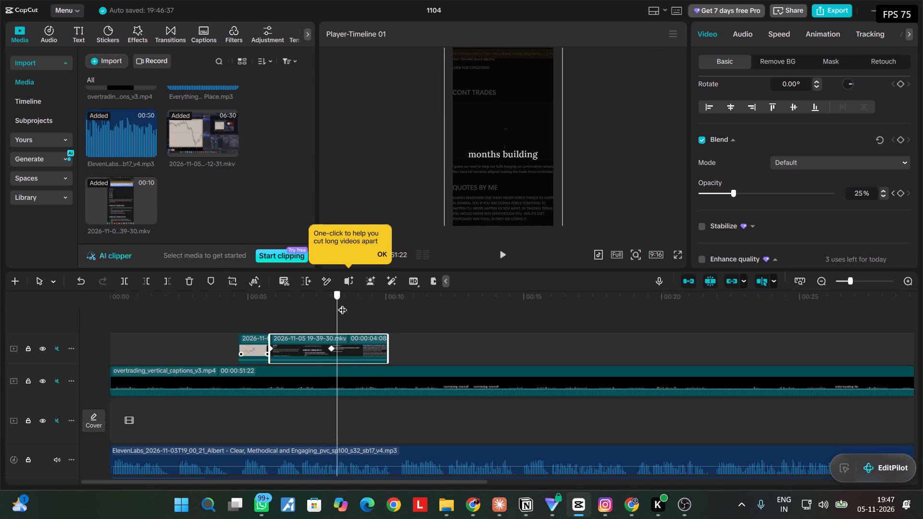
drag(343, 304, 349, 306)
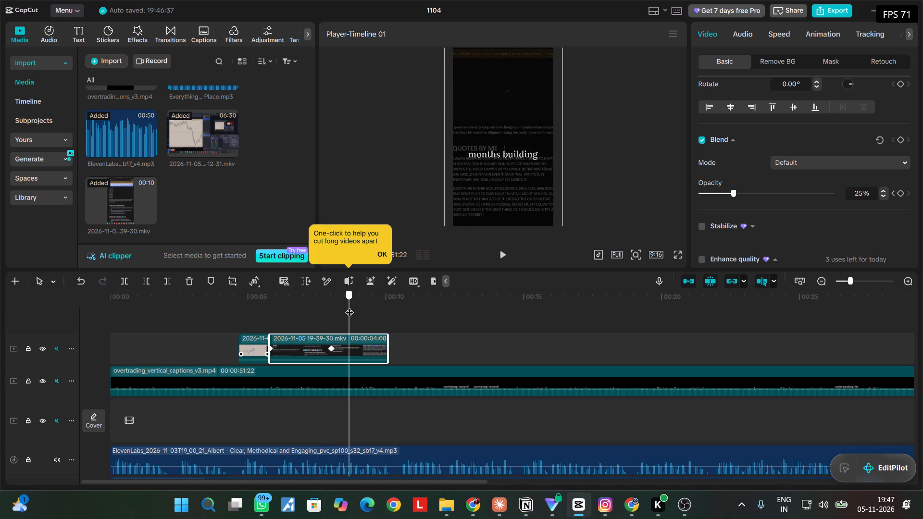
drag(349, 306, 355, 309)
click(898, 191)
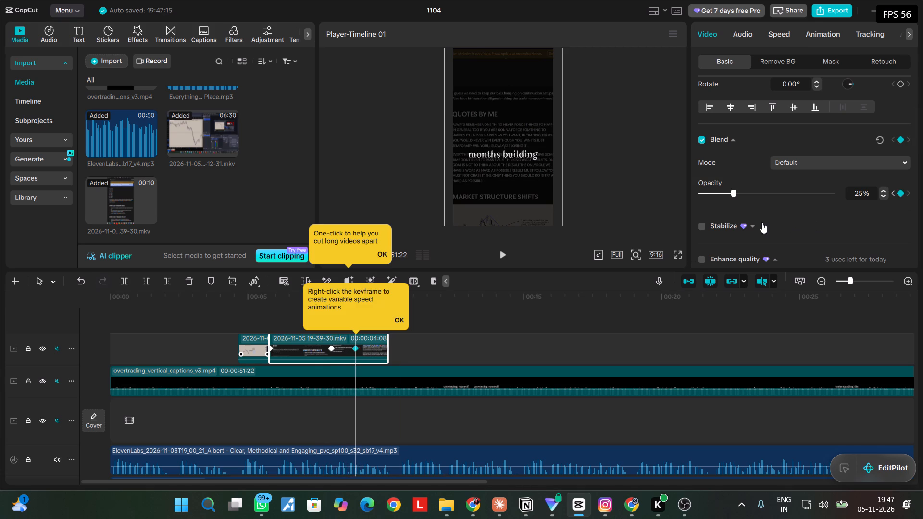
drag(732, 195, 583, 205)
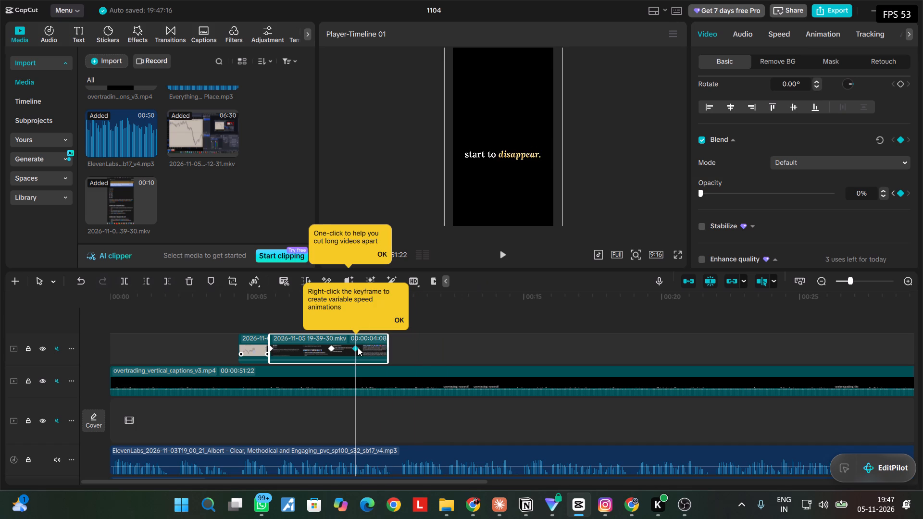
drag(356, 385, 339, 383)
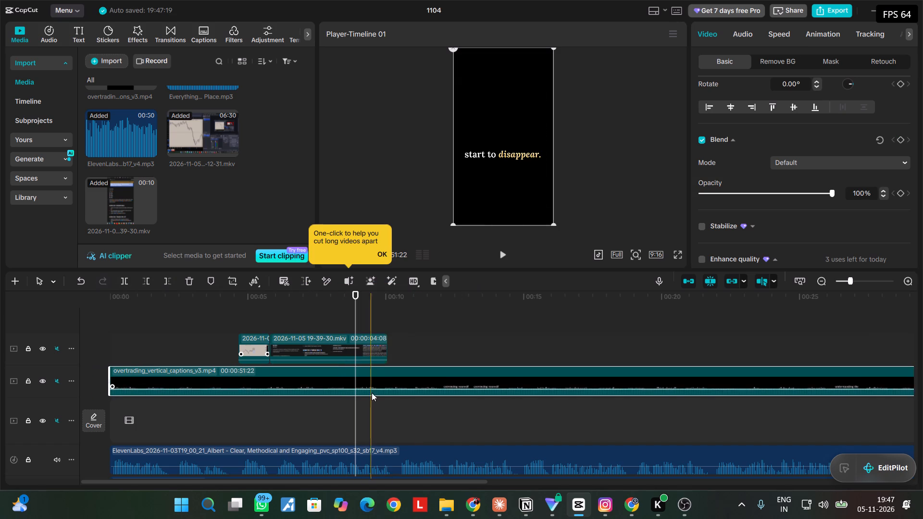
key(ctrl+z)
click(415, 299)
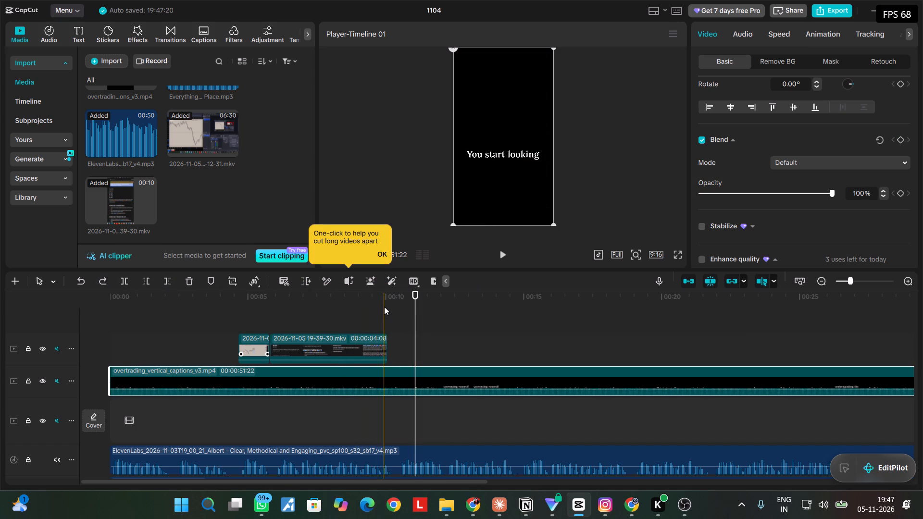
drag(416, 291, 267, 298)
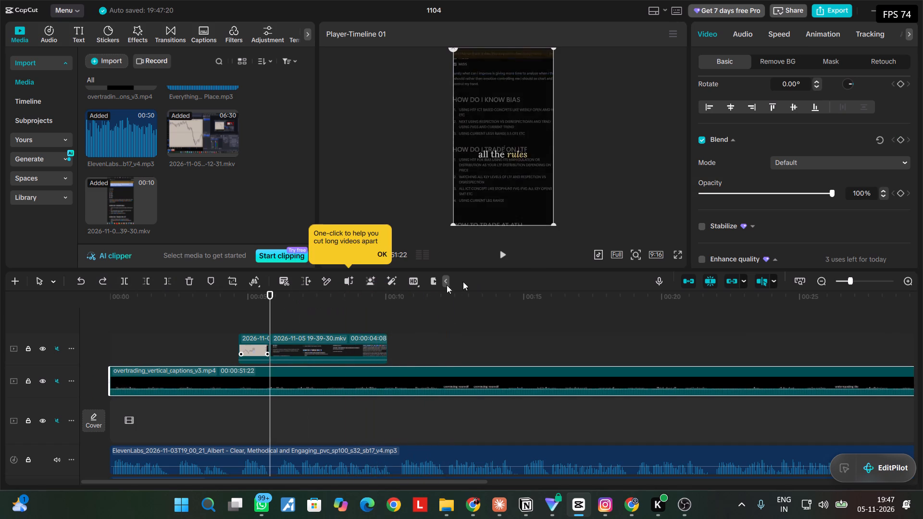
click(499, 252)
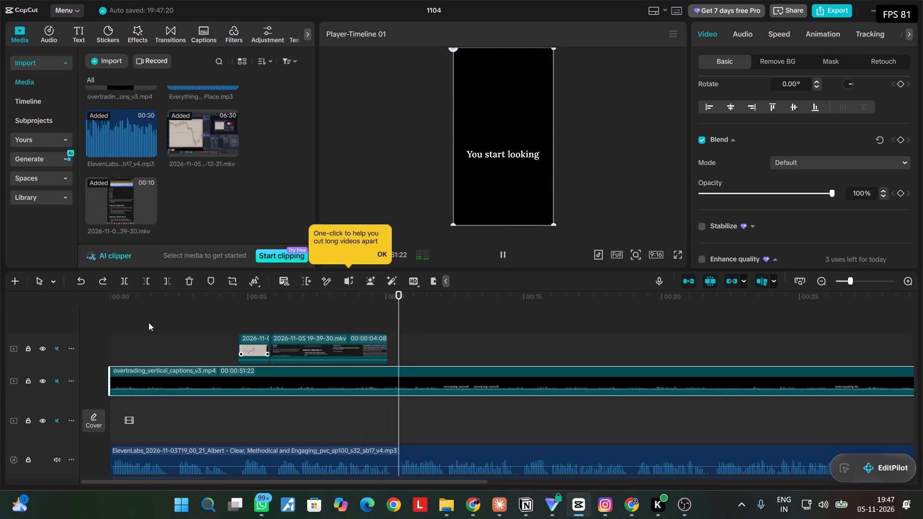
drag(438, 326, 286, 339)
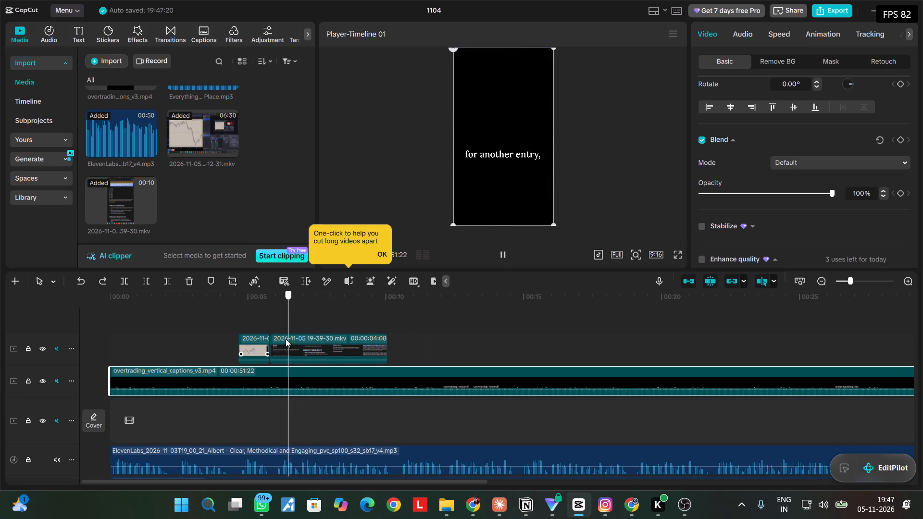
drag(286, 339, 272, 337)
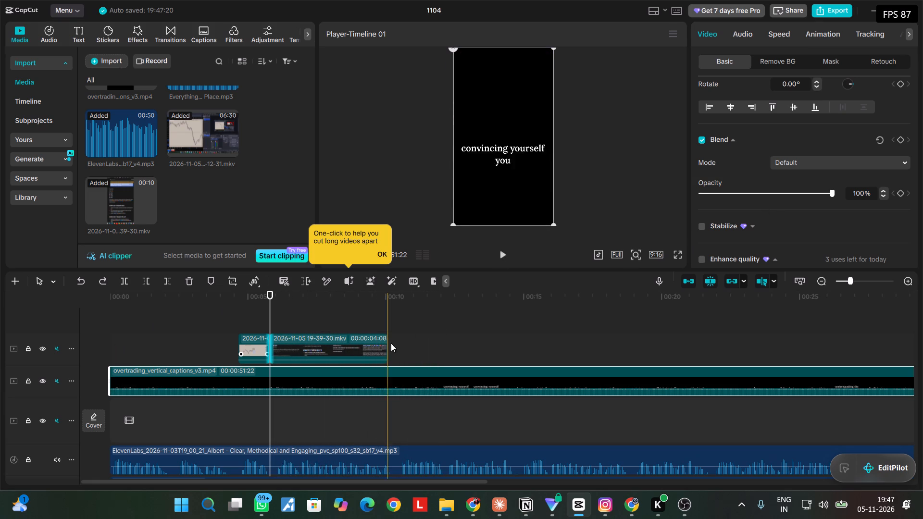
Set the opacity of the notes clip's third keyframe to 10% and play back the section from the chart clip.
click(355, 346)
click(354, 348)
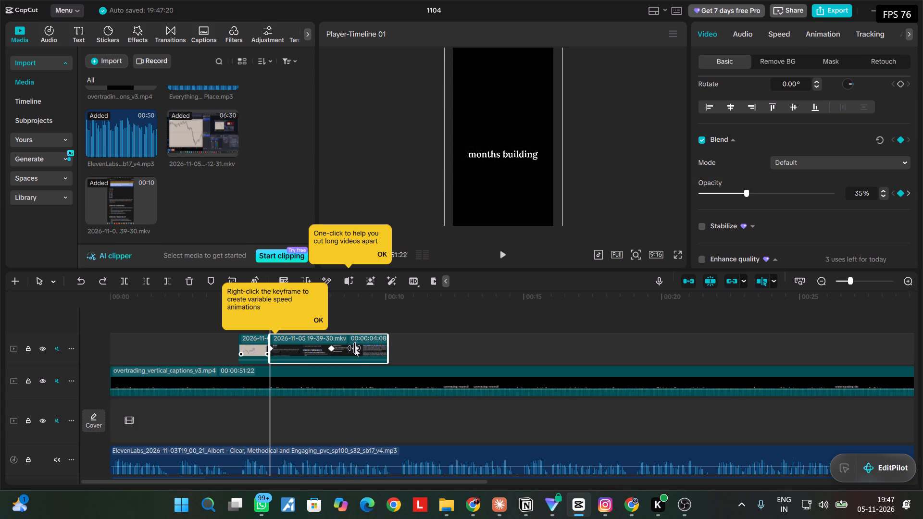
drag(700, 193, 713, 193)
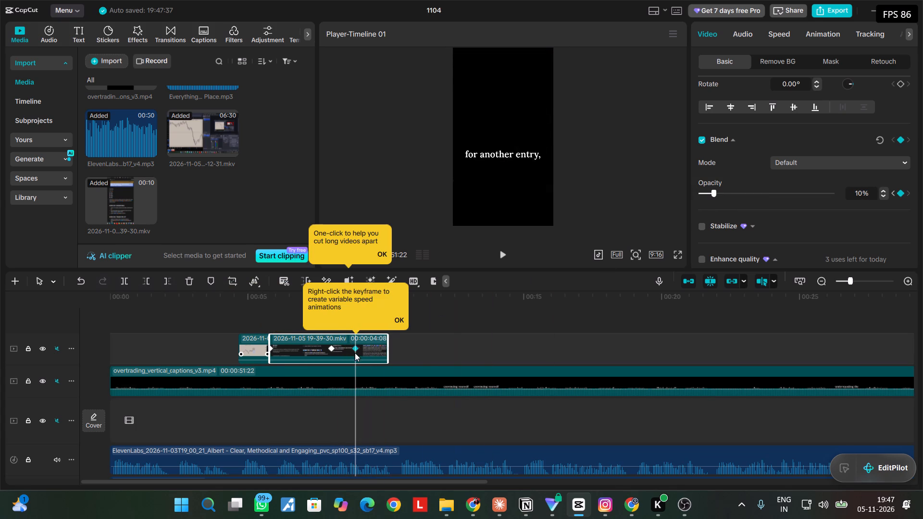
click(387, 343)
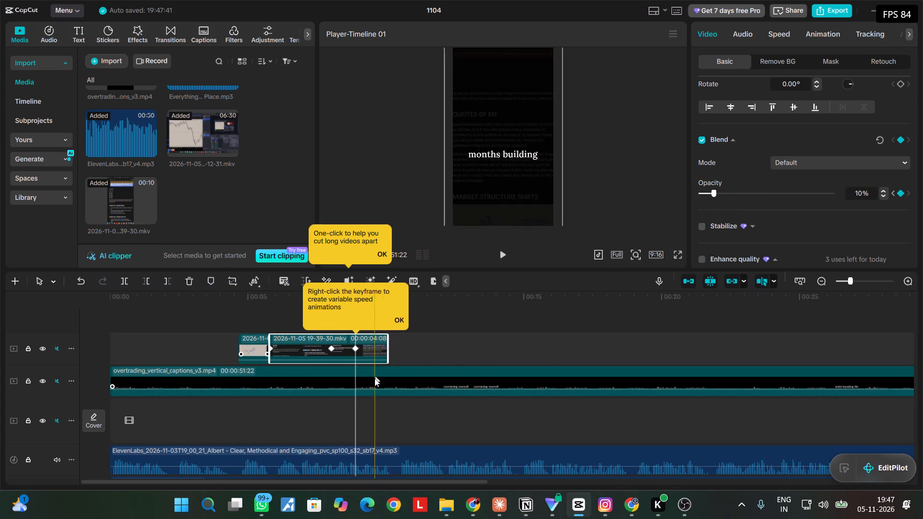
drag(355, 427, 244, 417)
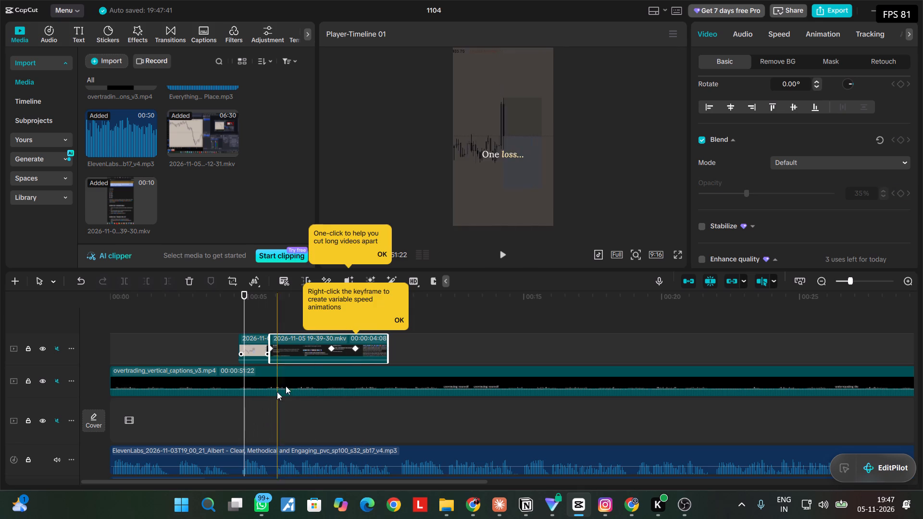
click(507, 252)
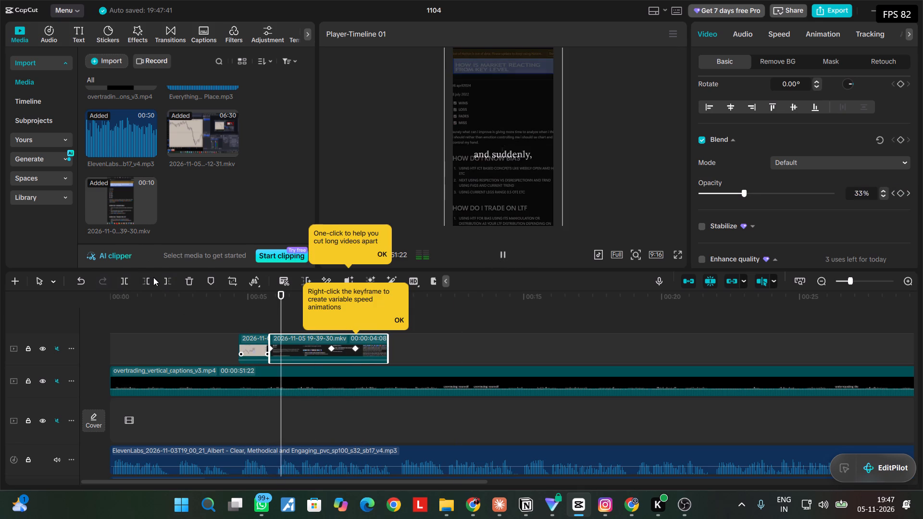
click(372, 98)
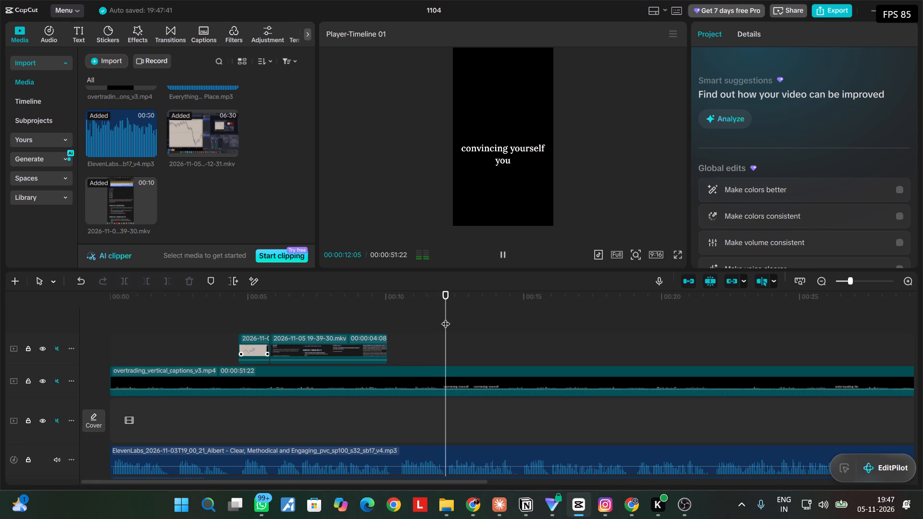
Add an opacity keyframe to the notes clip during the "start to disappear." caption and move it close to the clip's end.
drag(446, 318, 354, 310)
click(363, 328)
click(371, 346)
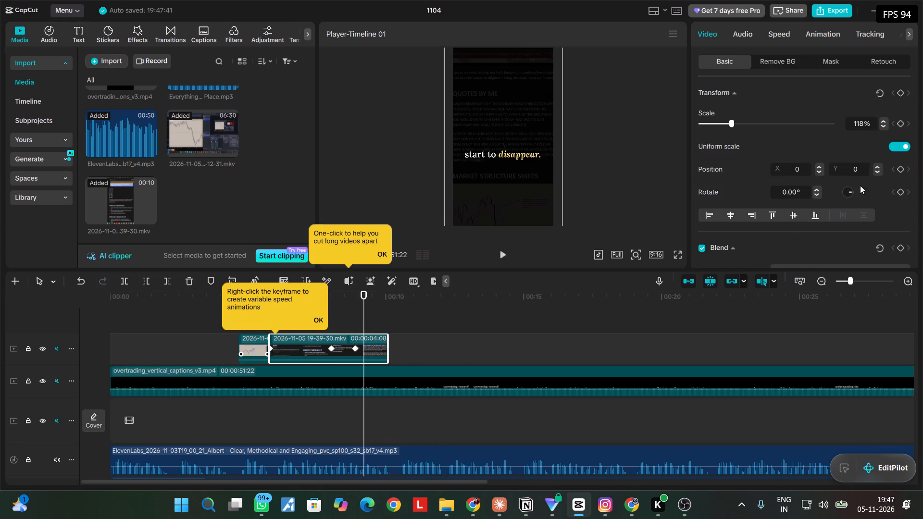
scroll(807, 262, down, 2)
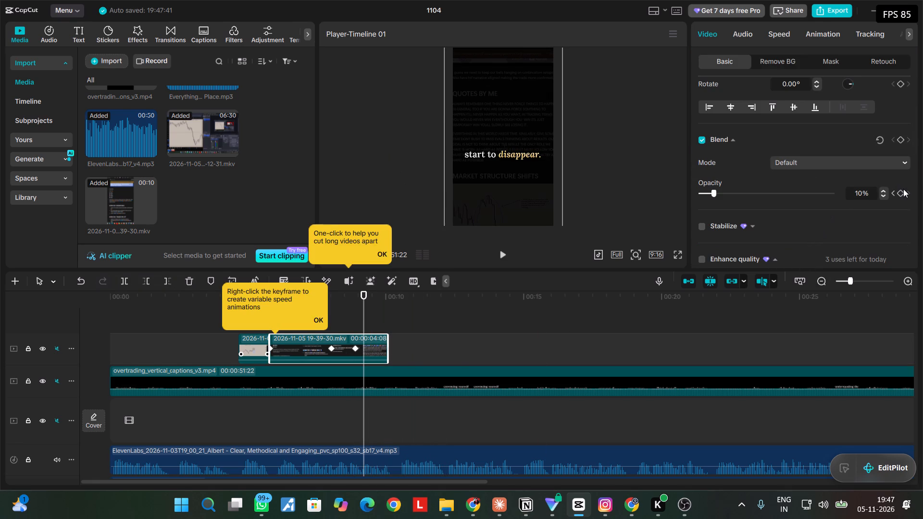
click(903, 189)
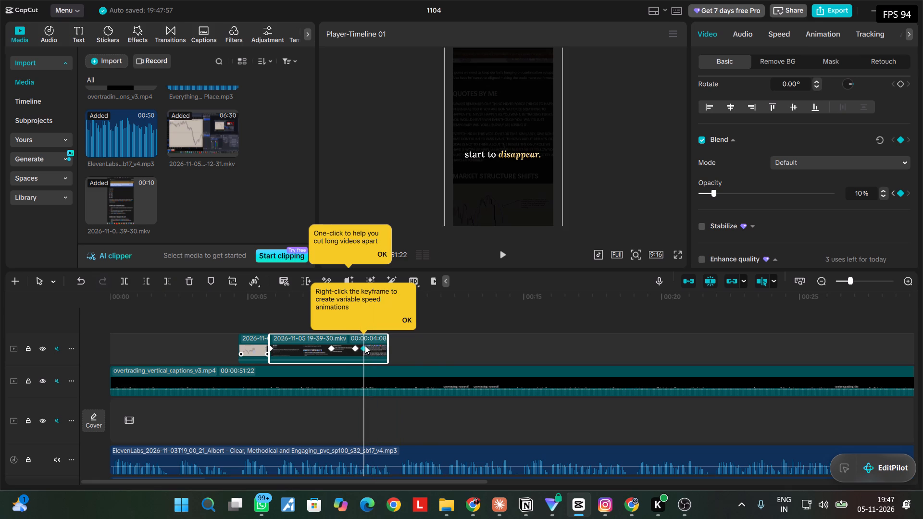
drag(363, 346, 387, 349)
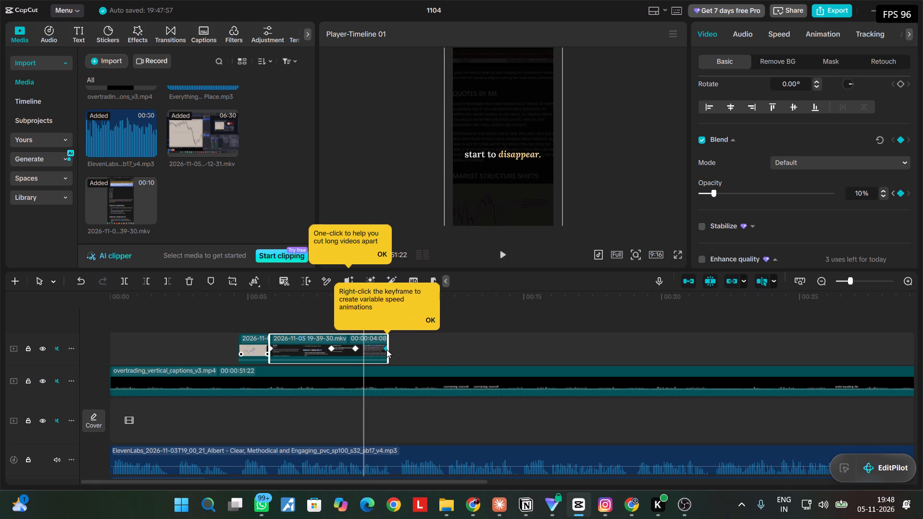
drag(387, 349, 382, 350)
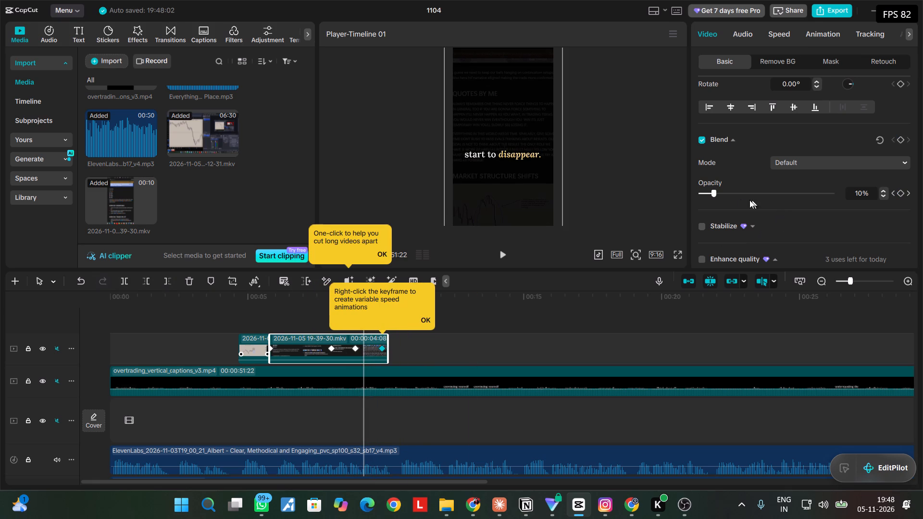
Set the notes clip's opacity to 0% during the "start to disappear." caption and play back the fade from the chart clip.
drag(716, 194, 651, 192)
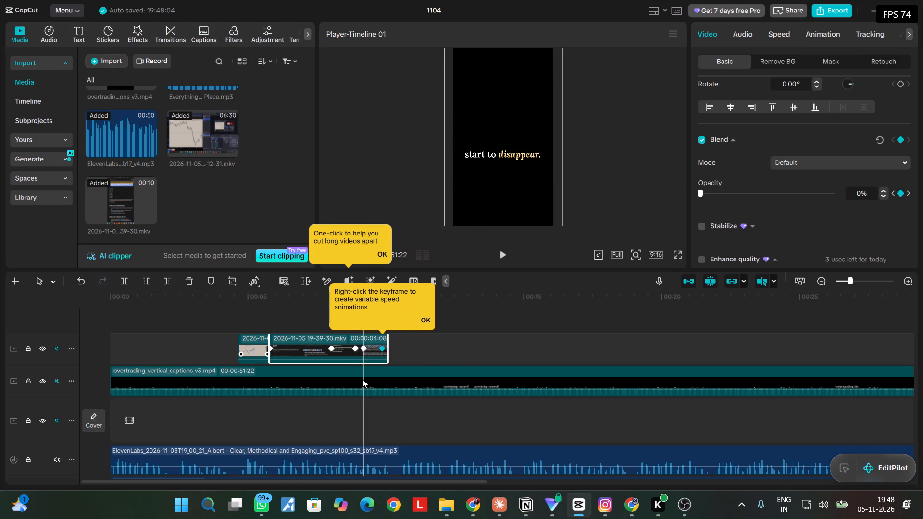
drag(364, 379, 330, 386)
key(ctrl+z)
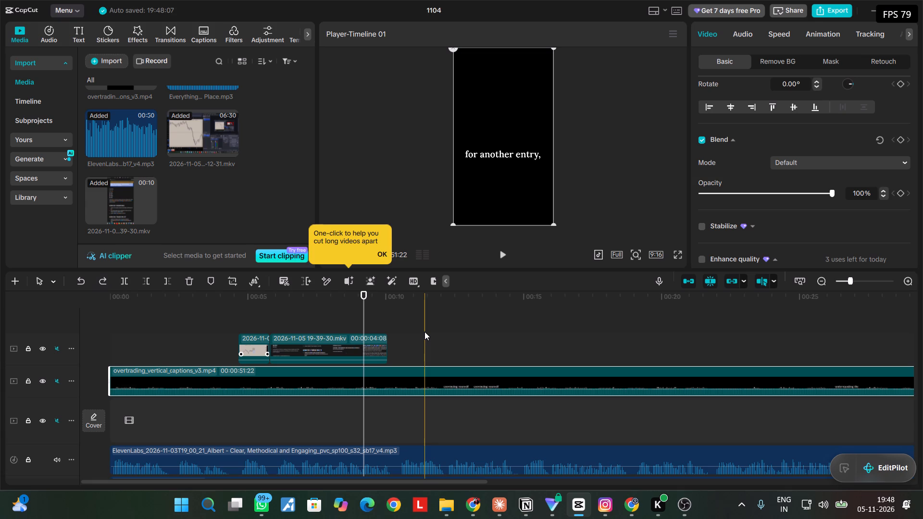
click(406, 180)
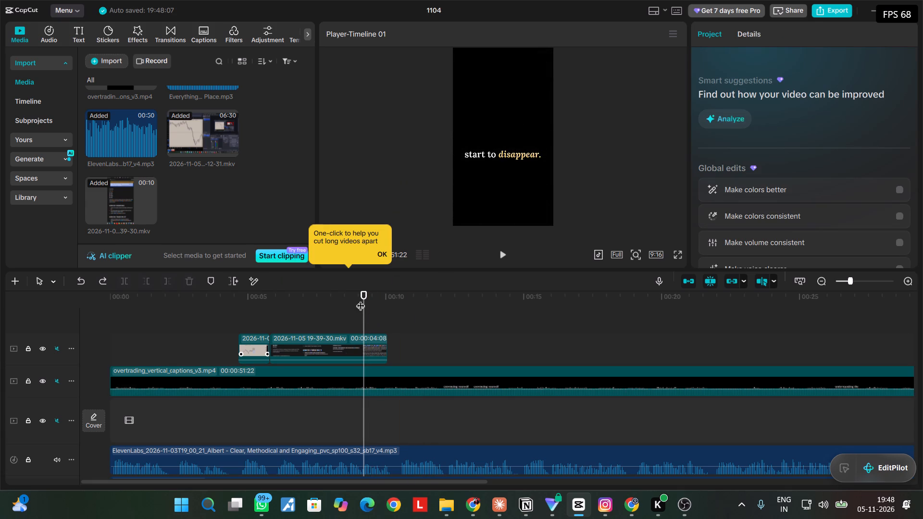
drag(364, 293, 247, 317)
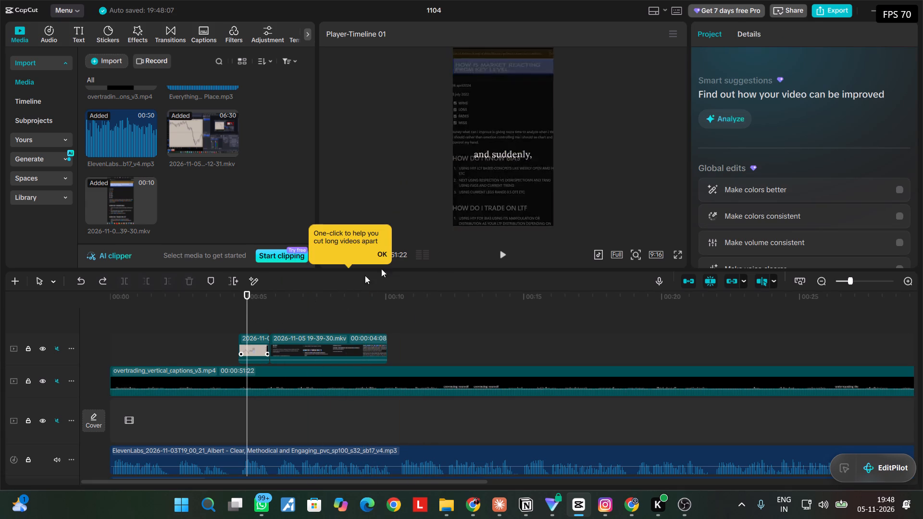
click(498, 254)
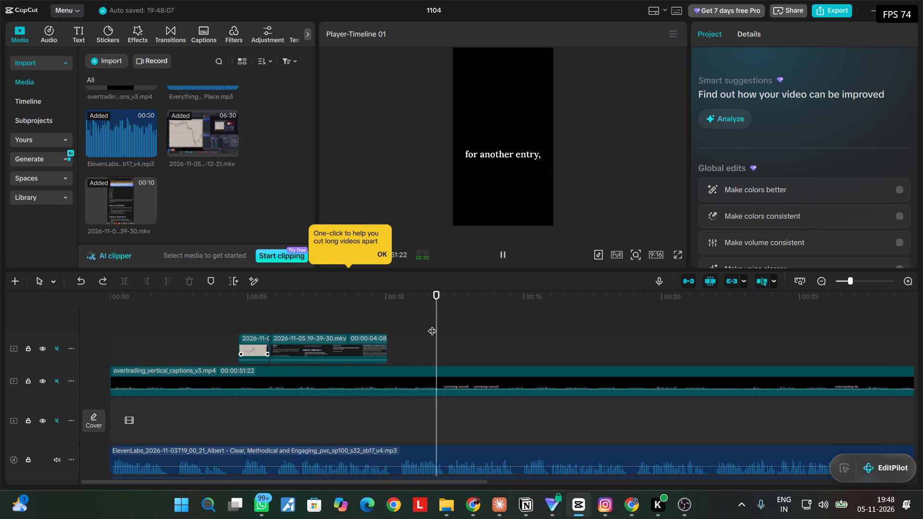
Replay the notes clip's fade-out several times from the end of the chart clip through the following captions.
drag(458, 299, 268, 315)
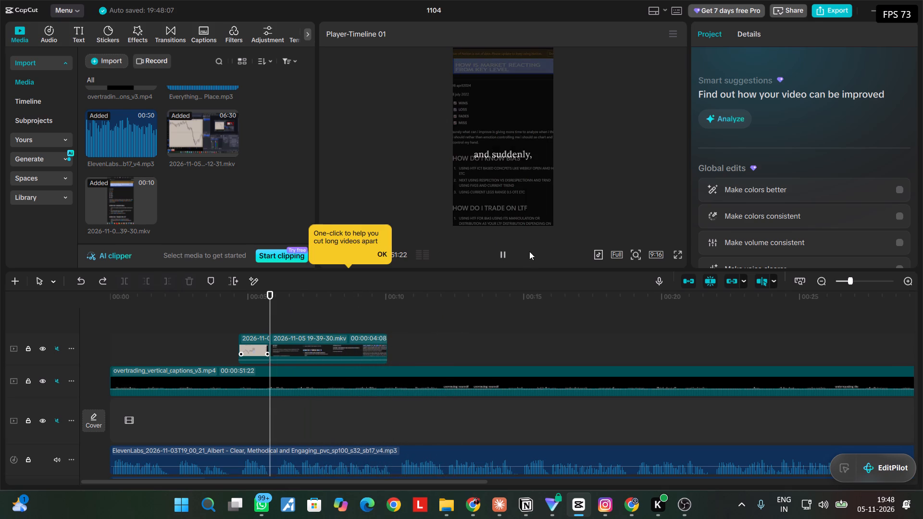
click(491, 253)
click(503, 249)
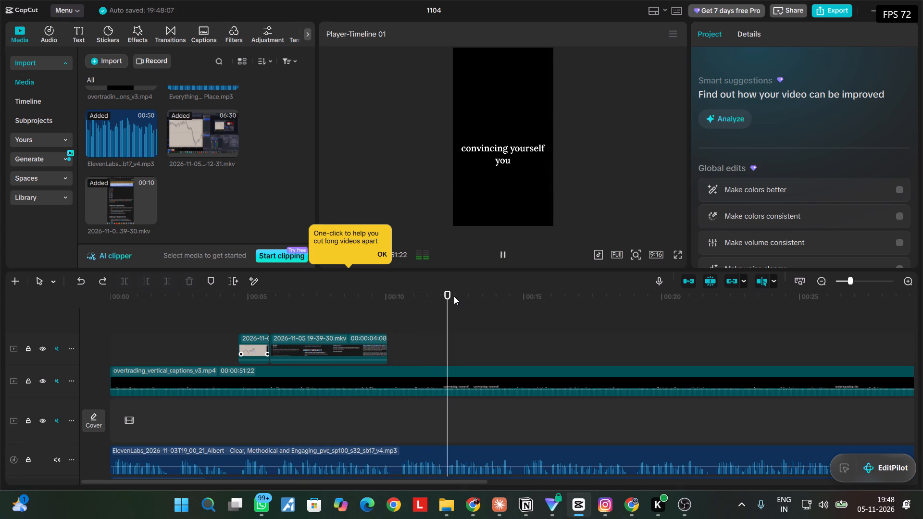
drag(454, 296, 267, 297)
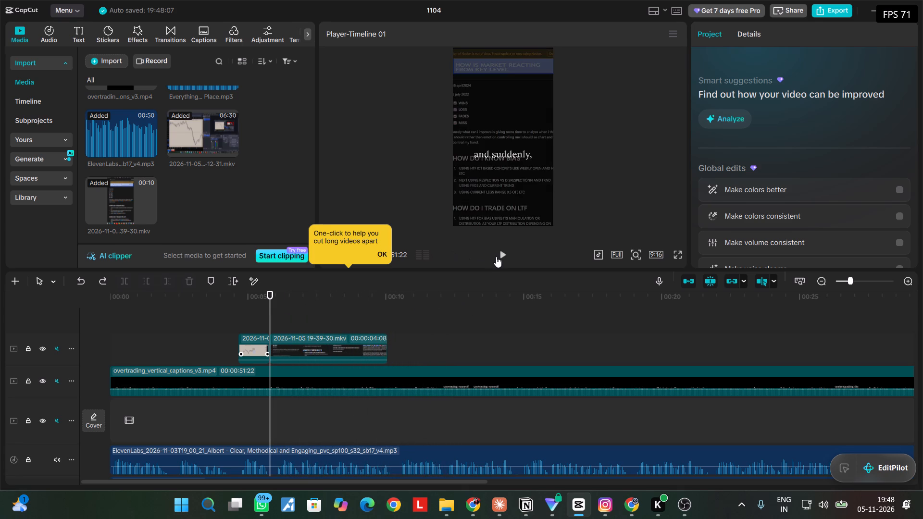
click(498, 254)
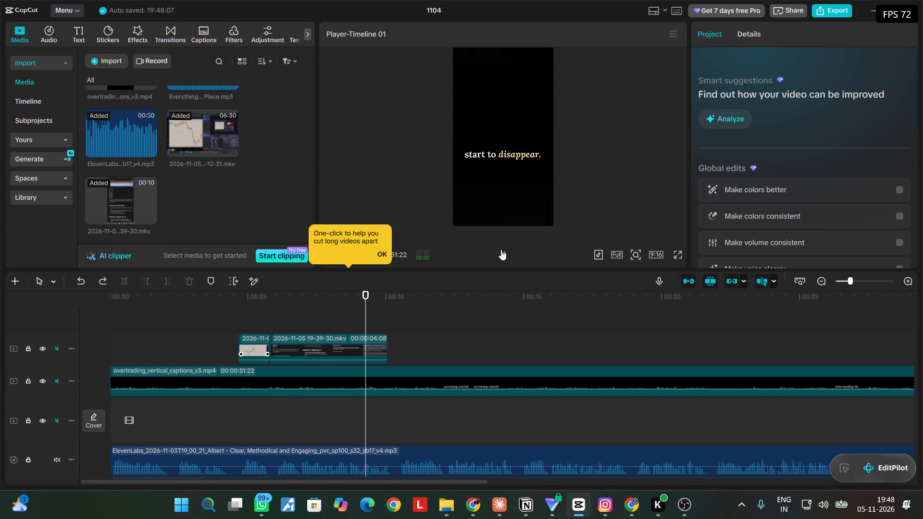
drag(404, 295, 279, 305)
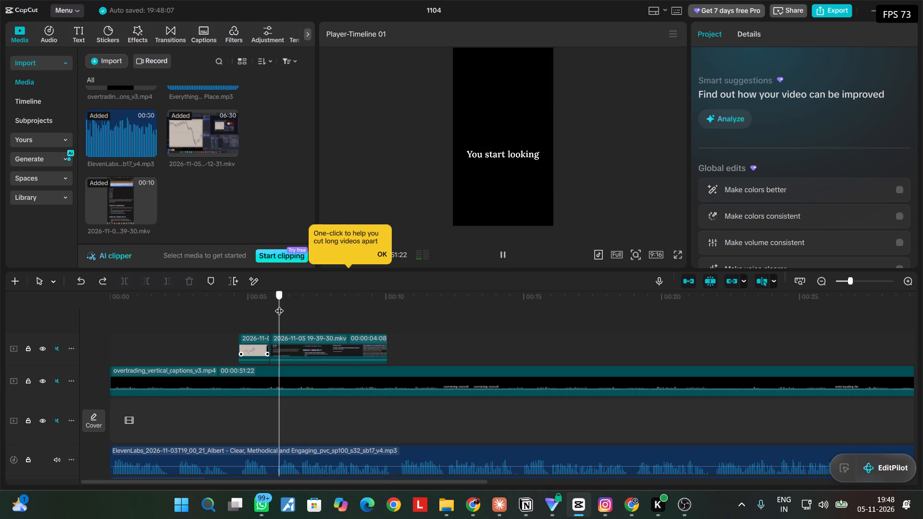
drag(279, 305, 270, 305)
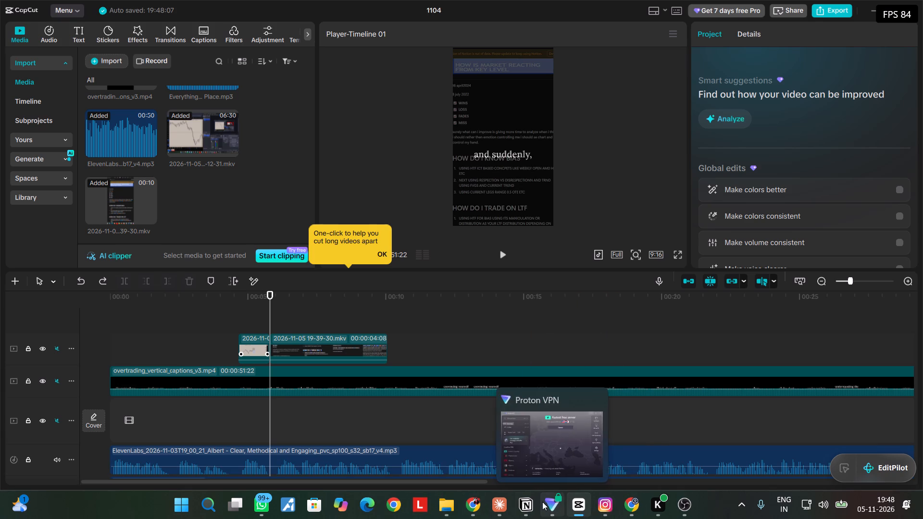
Switch to Notion and look through the TRADING SAUCE page from its cover down to the closing market condition notes.
click(517, 503)
scroll(531, 278, up, 5)
scroll(530, 278, down, 1)
scroll(523, 284, up, 1)
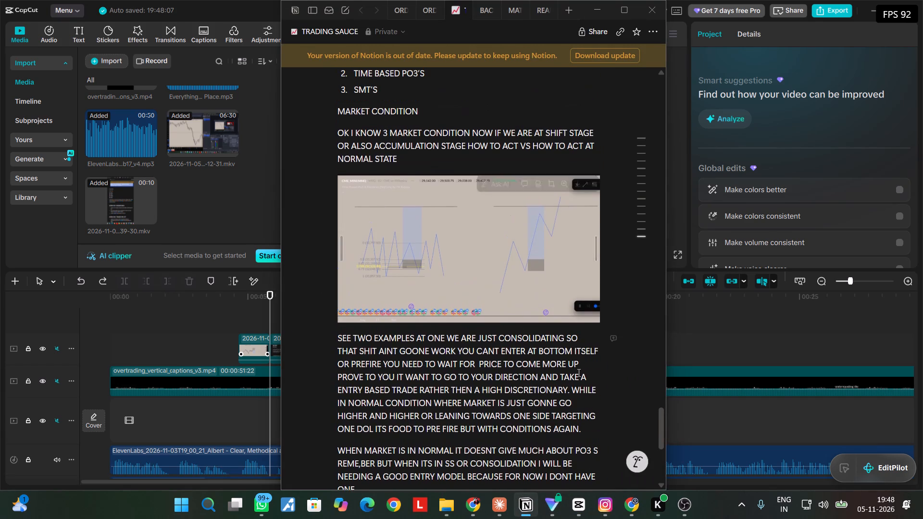
drag(659, 433, 657, 102)
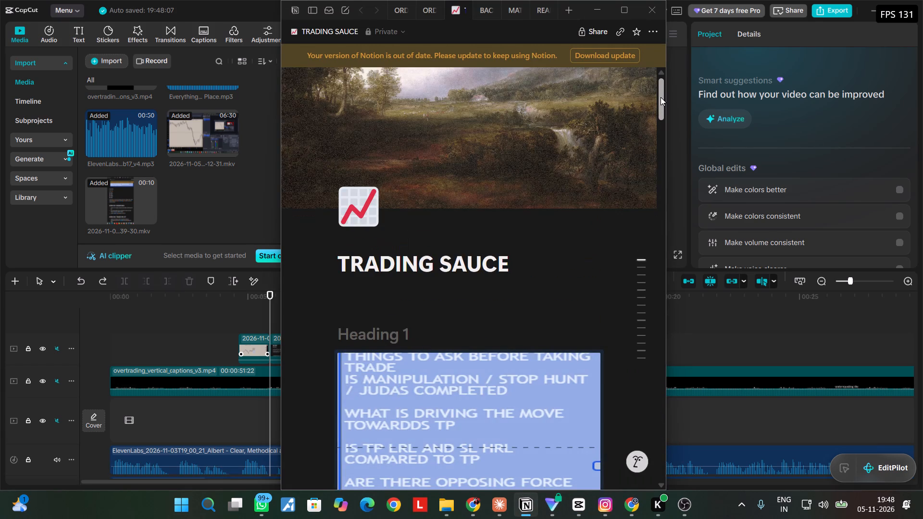
drag(661, 97, 666, 156)
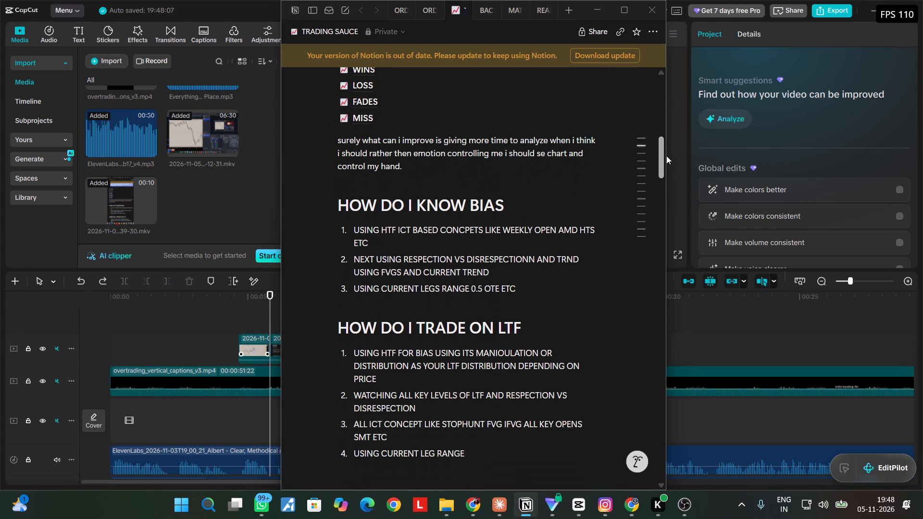
drag(666, 156, 672, 178)
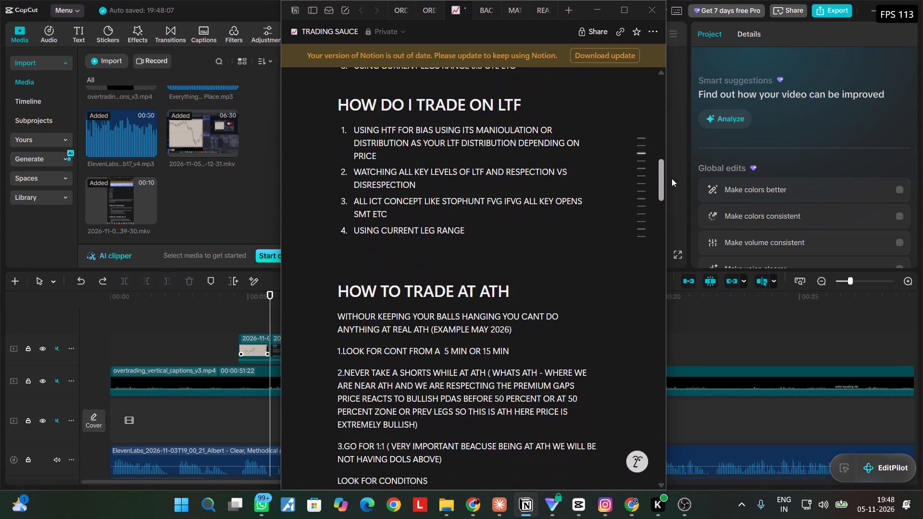
drag(672, 178, 679, 213)
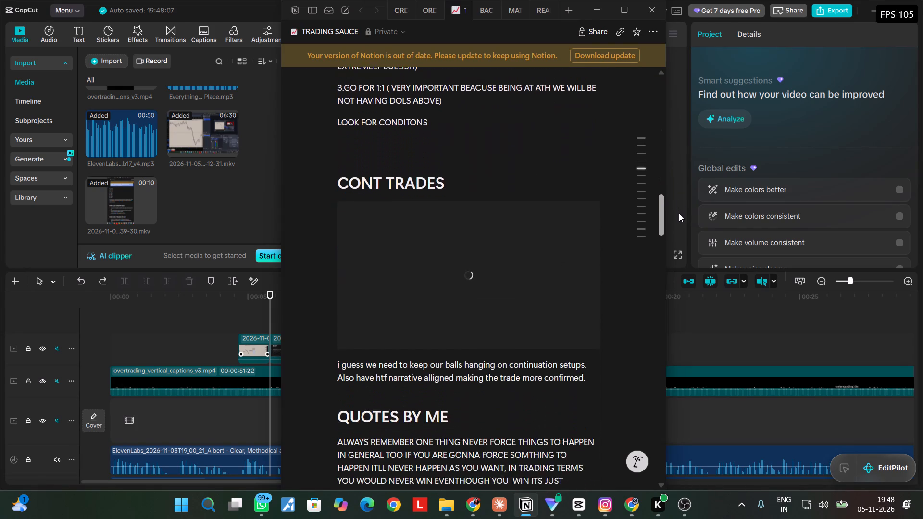
drag(679, 213, 693, 269)
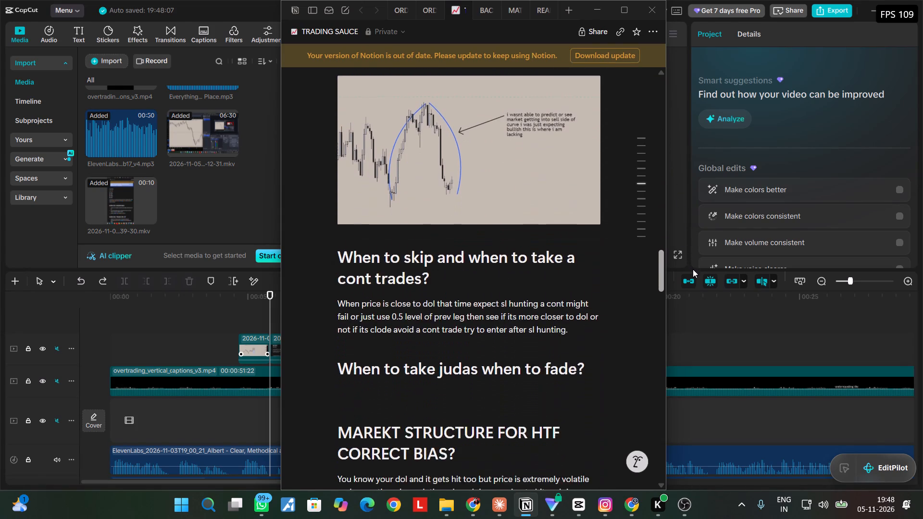
drag(693, 269, 705, 333)
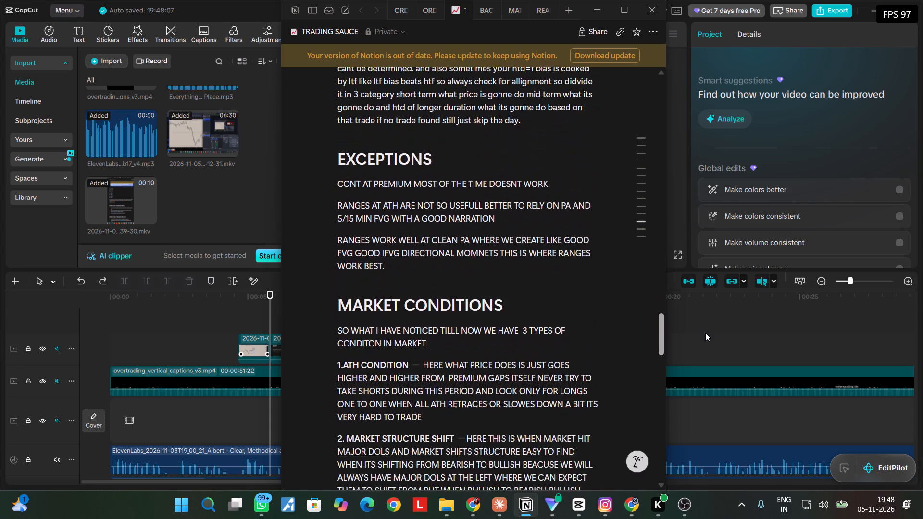
drag(705, 333, 723, 365)
scroll(723, 365, down, 2)
drag(723, 365, 664, 433)
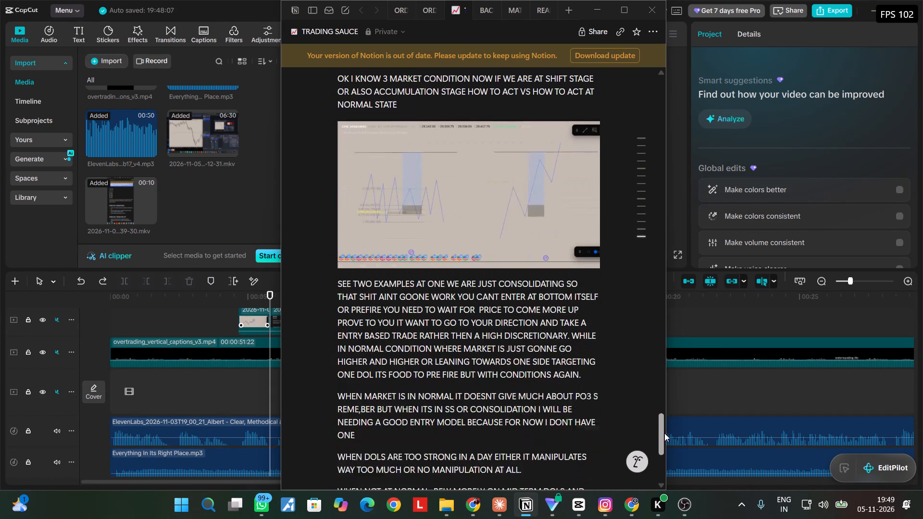
Return to the upper part of the TRADING SAUCE page and rehearse a slow continuous scroll down through its sections.
drag(664, 433, 629, 161)
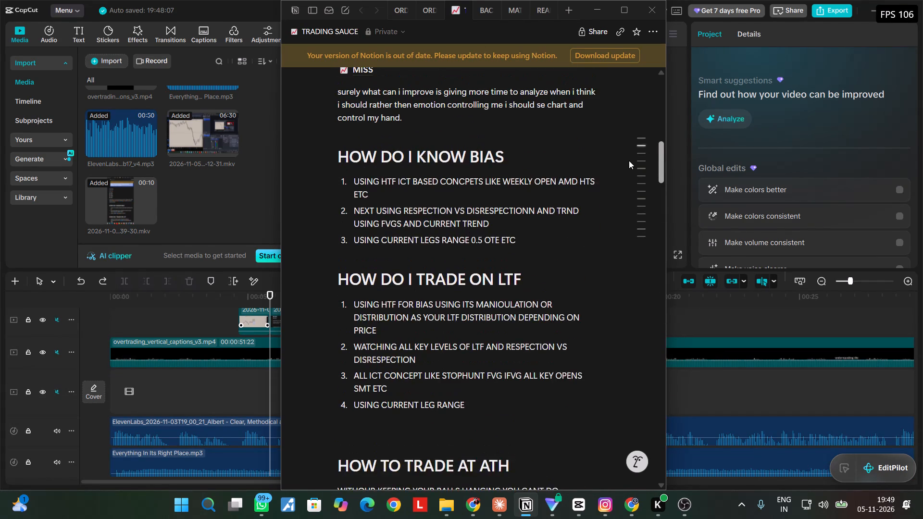
drag(629, 161, 641, 157)
scroll(656, 150, up, 3)
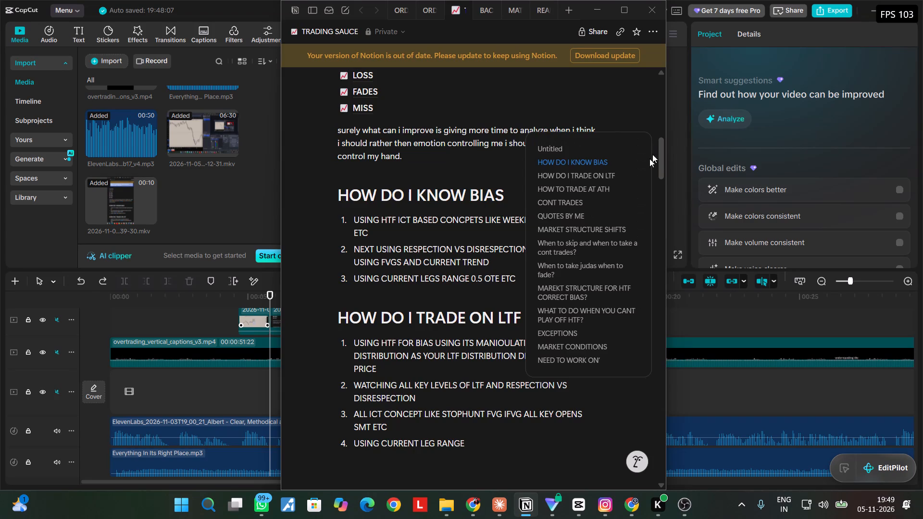
scroll(619, 87, up, 2)
click(661, 145)
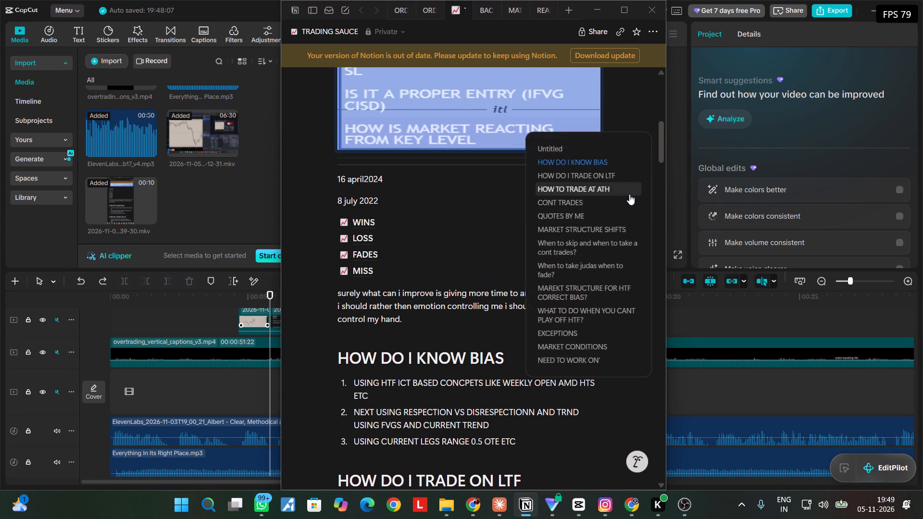
middle_click(383, 233)
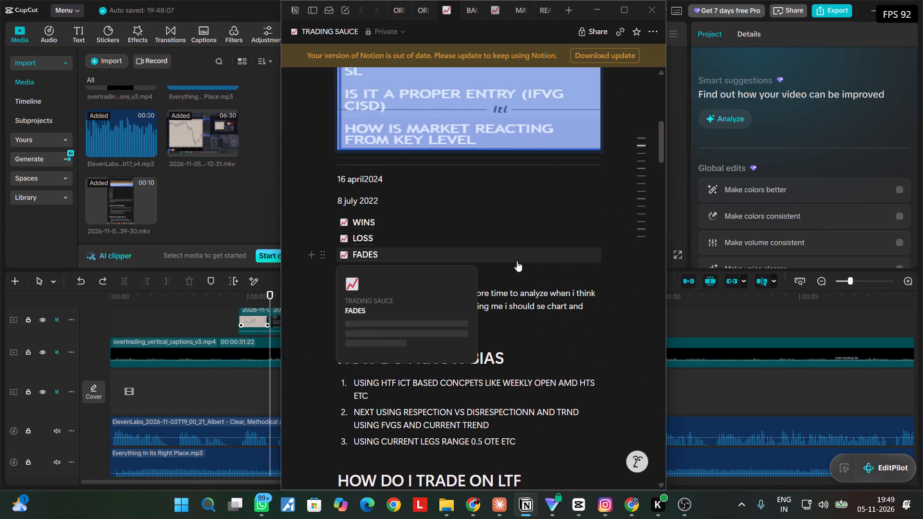
scroll(517, 261, down, 1)
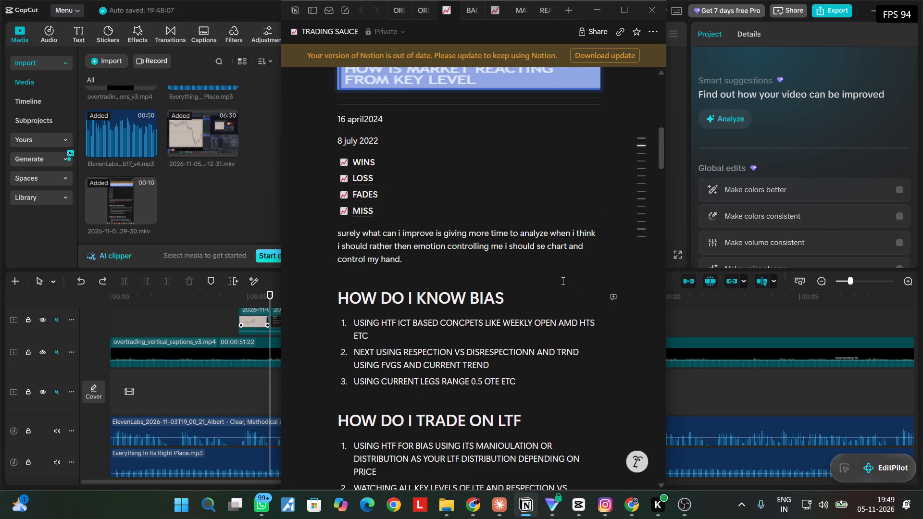
middle_click(562, 280)
scroll(562, 280, down, 1)
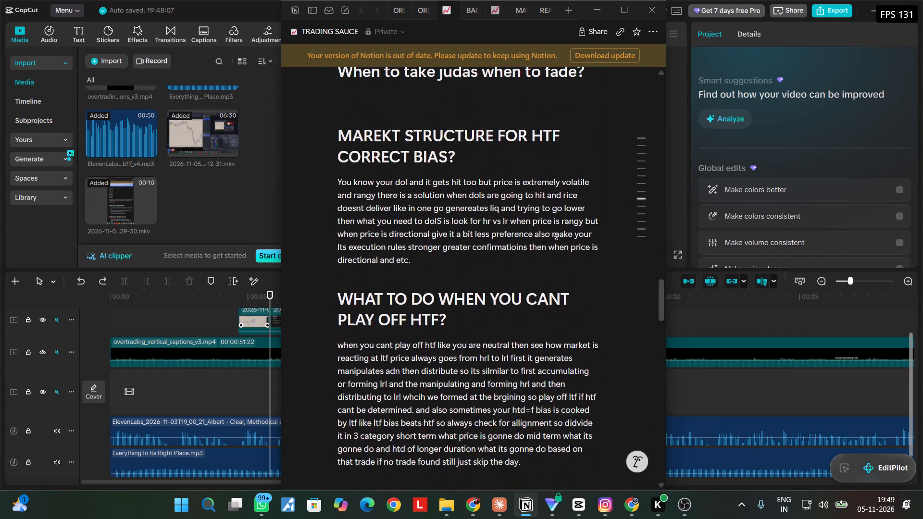
Record a slow scroll of the TRADING SAUCE page from its cover to its end in OBS Studio, then minimise both windows.
click(687, 517)
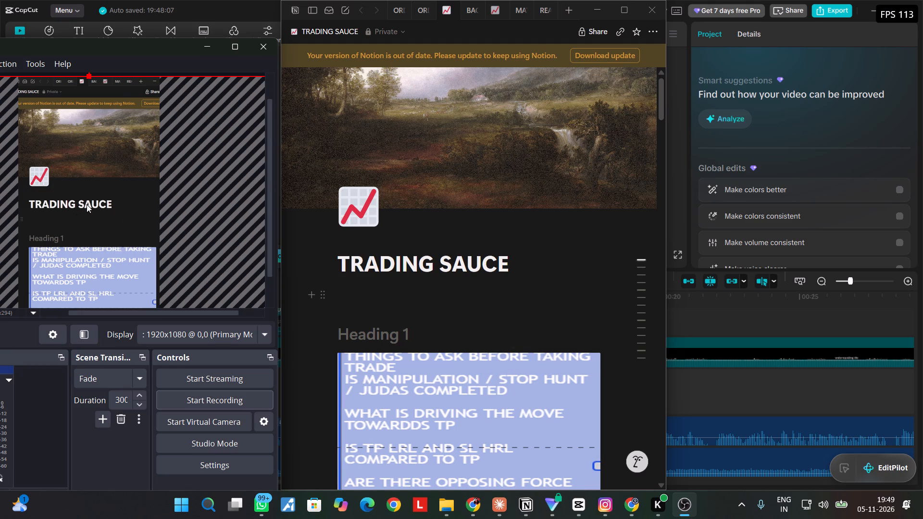
click(193, 399)
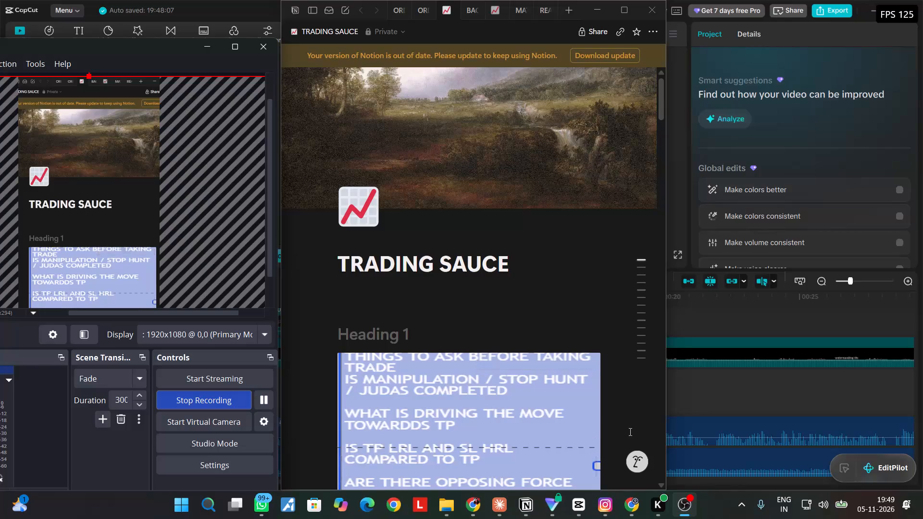
middle_click(597, 291)
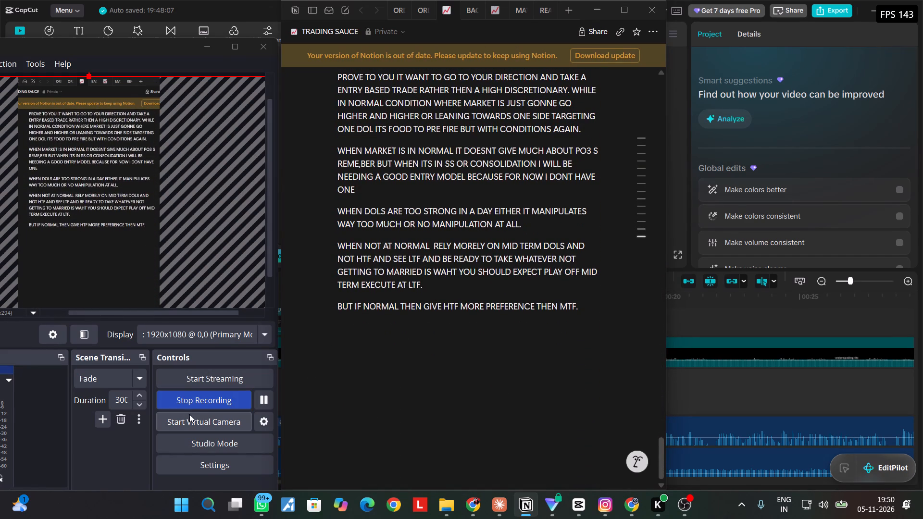
click(200, 405)
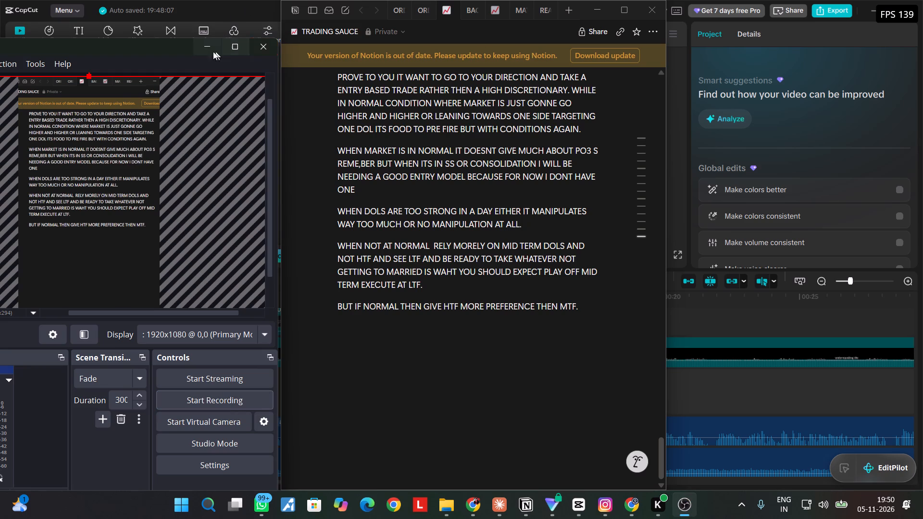
click(207, 52)
click(593, 7)
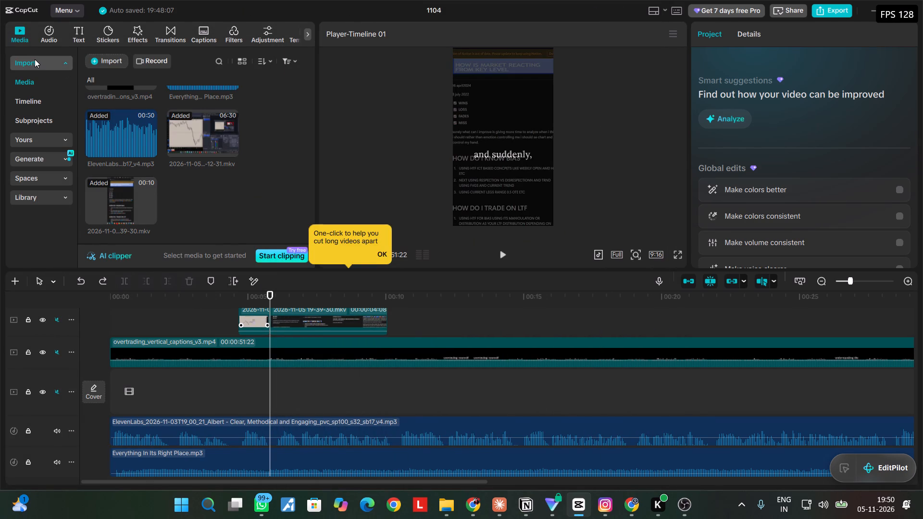
click(36, 59)
click(109, 61)
click(115, 85)
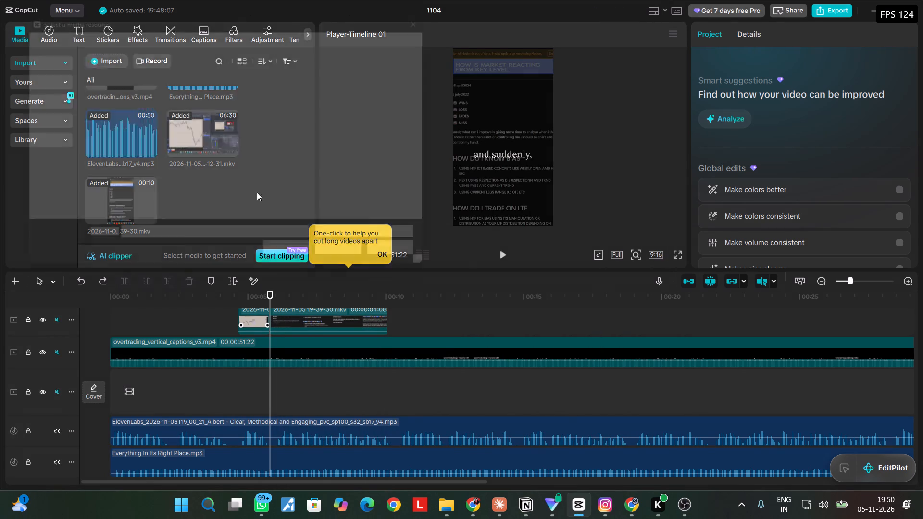
scroll(348, 173, down, 13)
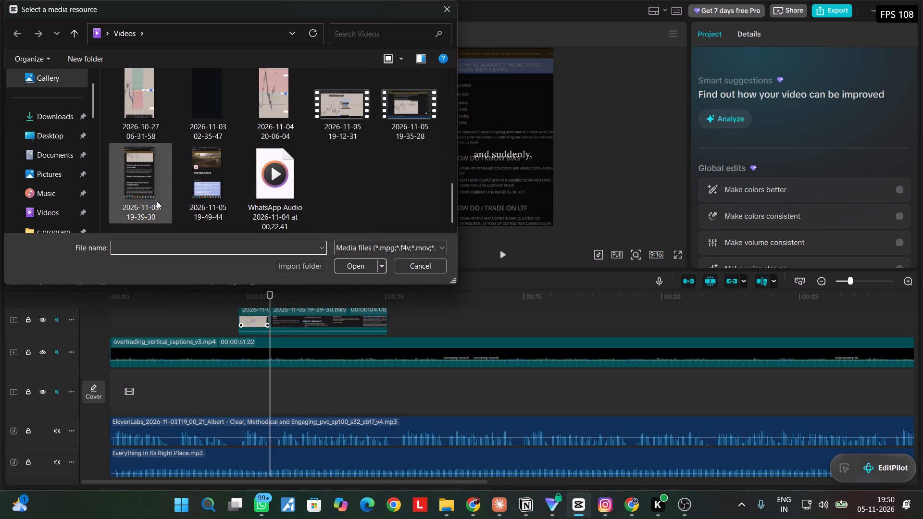
click(220, 174)
click(363, 263)
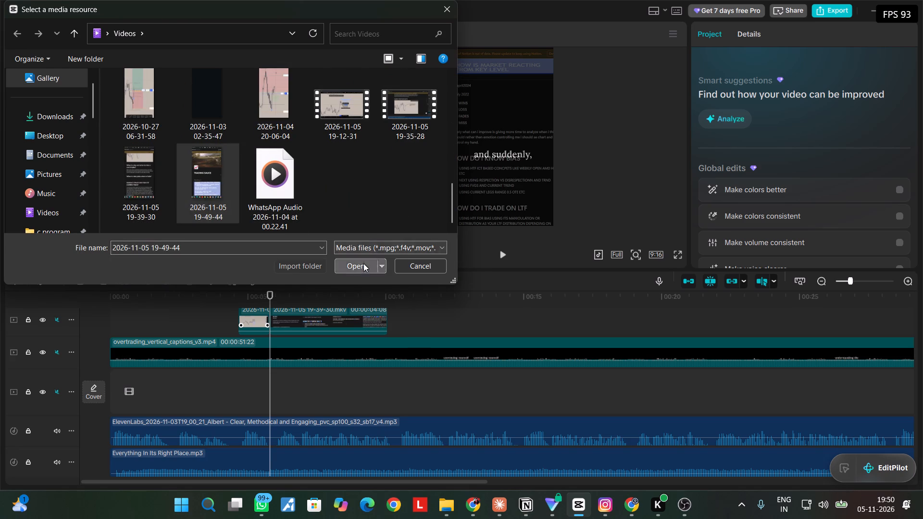
click(308, 329)
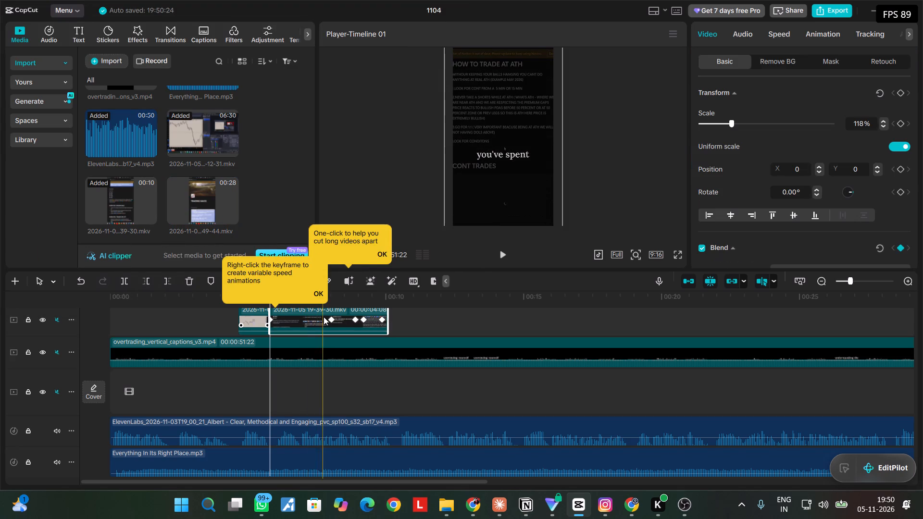
key(Delete)
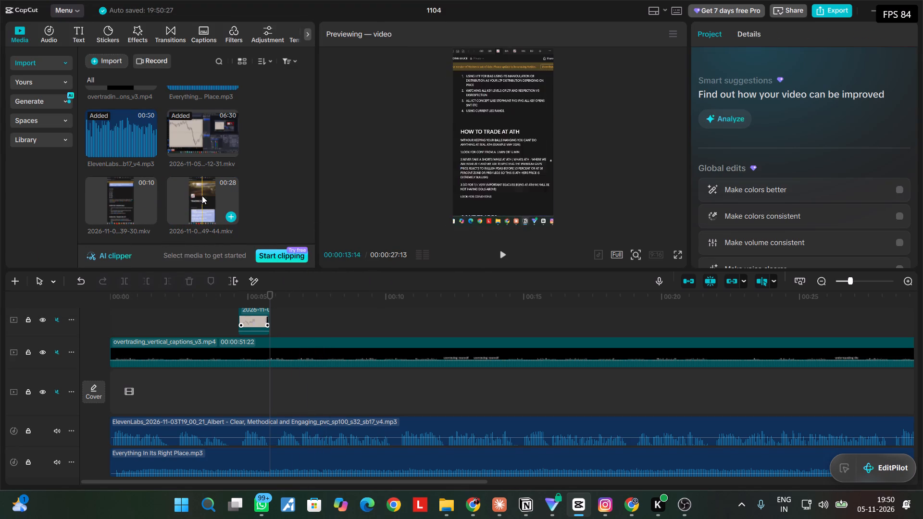
drag(202, 196, 269, 313)
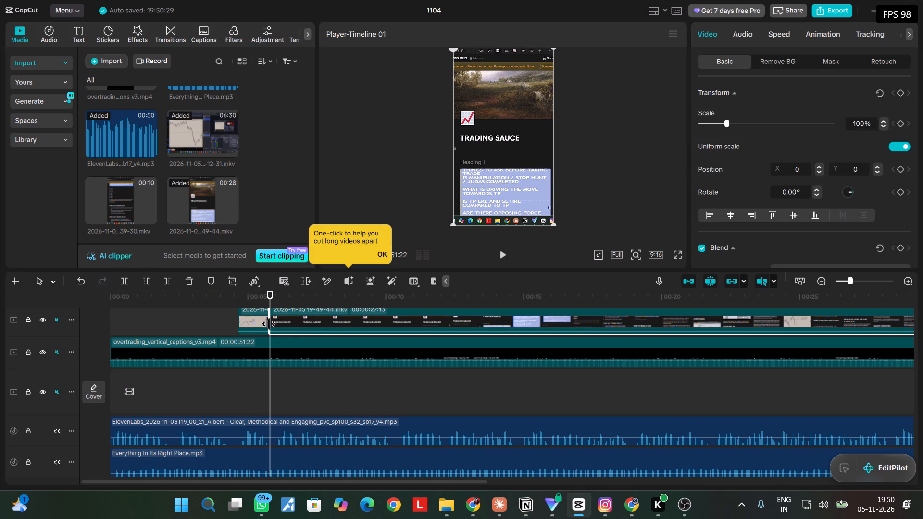
Trim the start of the new notes clip to leave 00:00:16:26 and move it up against the chart clip's end.
drag(269, 324, 540, 334)
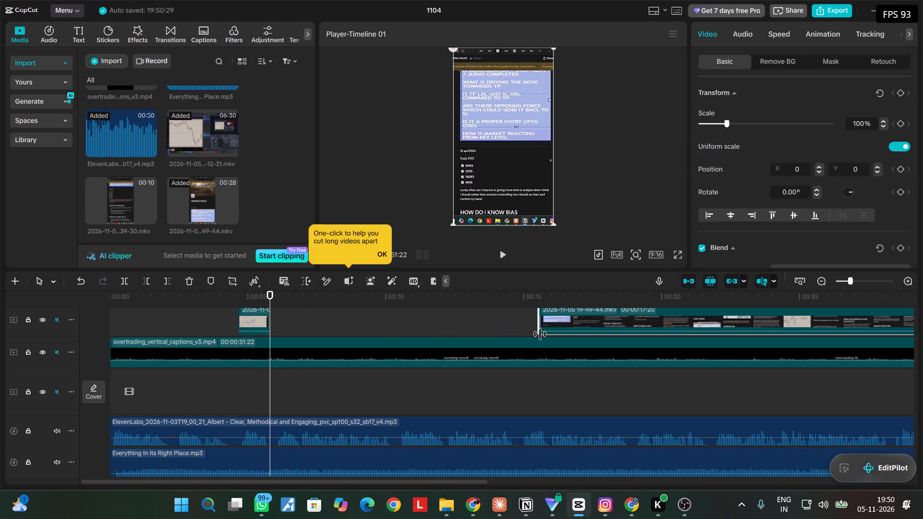
drag(540, 334, 562, 337)
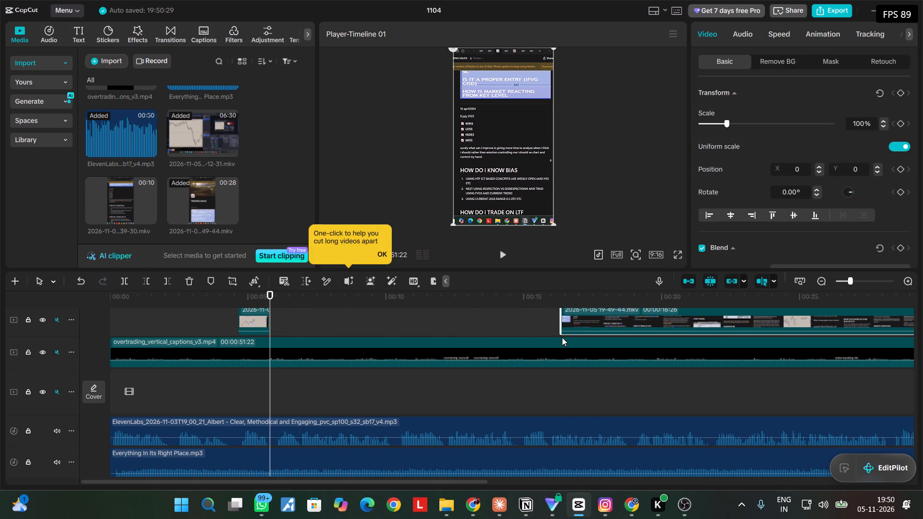
drag(773, 309, 502, 315)
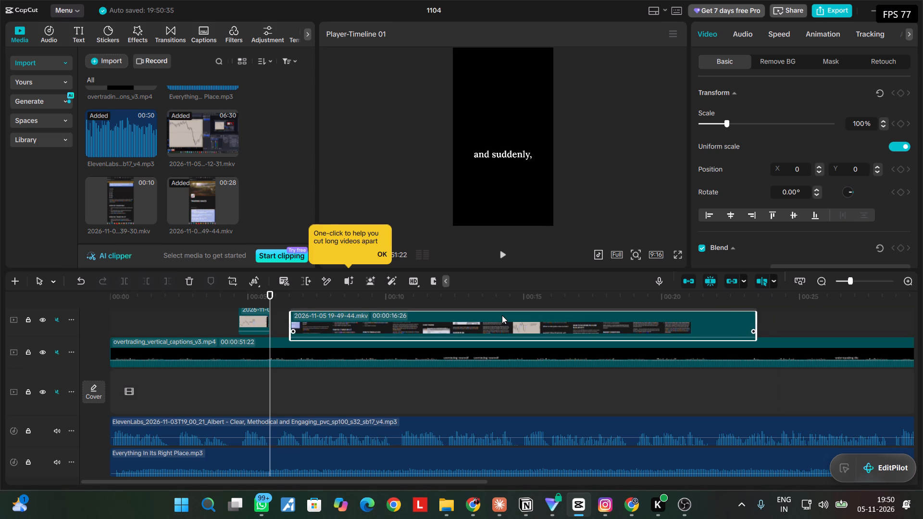
drag(502, 315, 483, 327)
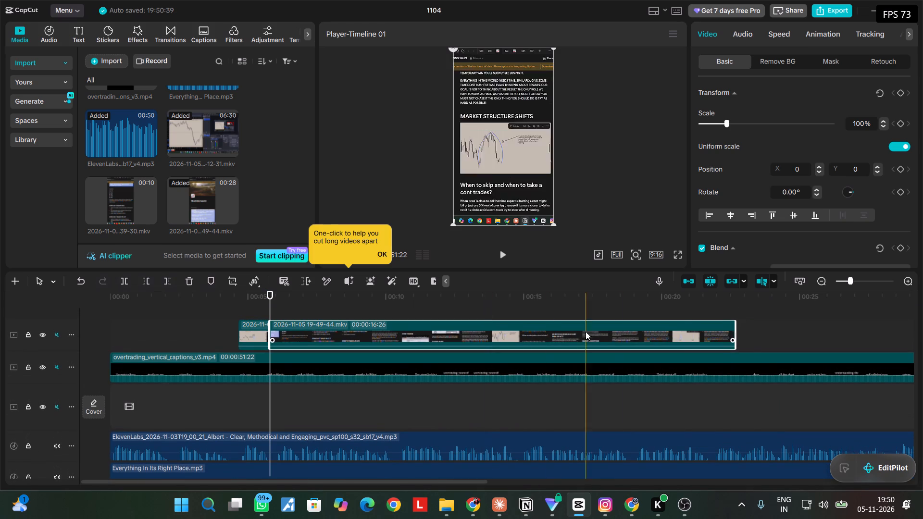
drag(736, 334, 340, 346)
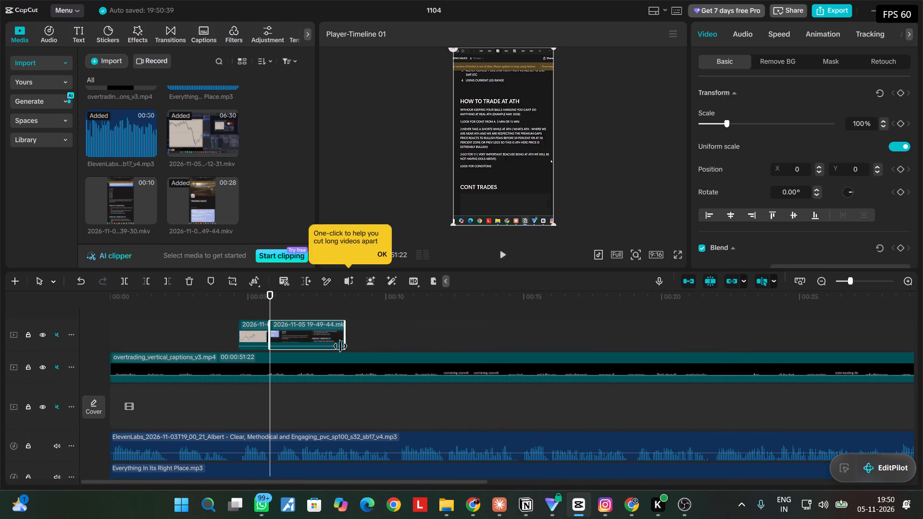
drag(340, 346, 381, 346)
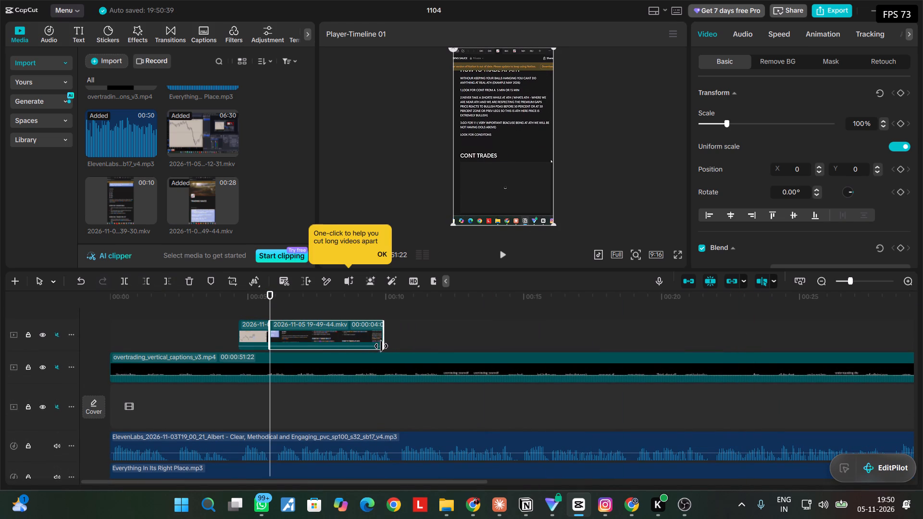
drag(381, 346, 383, 347)
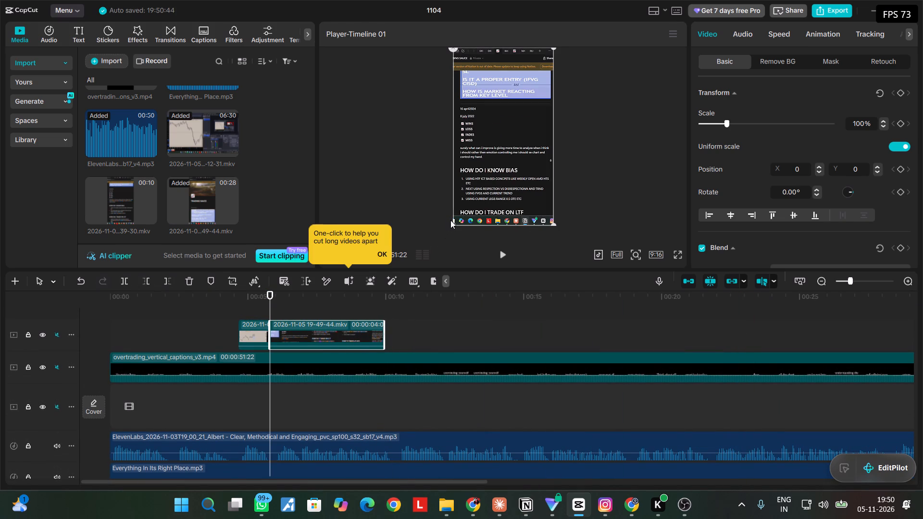
Enlarge the notes clip beyond 109% and shift it upward until Notion's tab and title bars lie outside the vertical frame.
drag(452, 224, 449, 239)
click(615, 85)
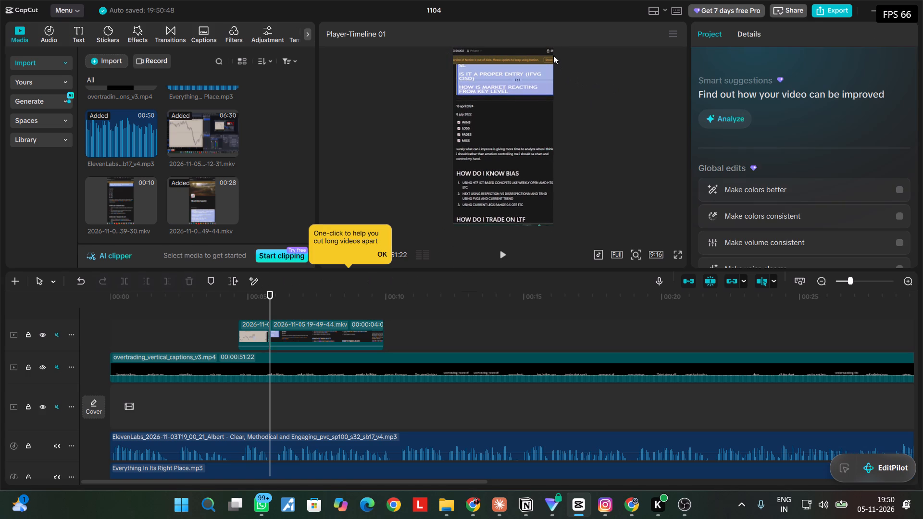
click(552, 54)
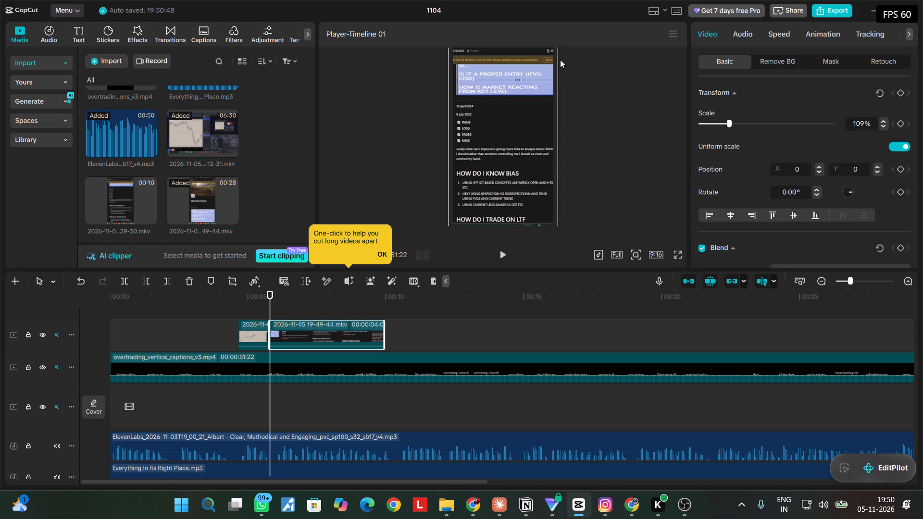
click(380, 151)
click(477, 158)
drag(449, 49, 447, 45)
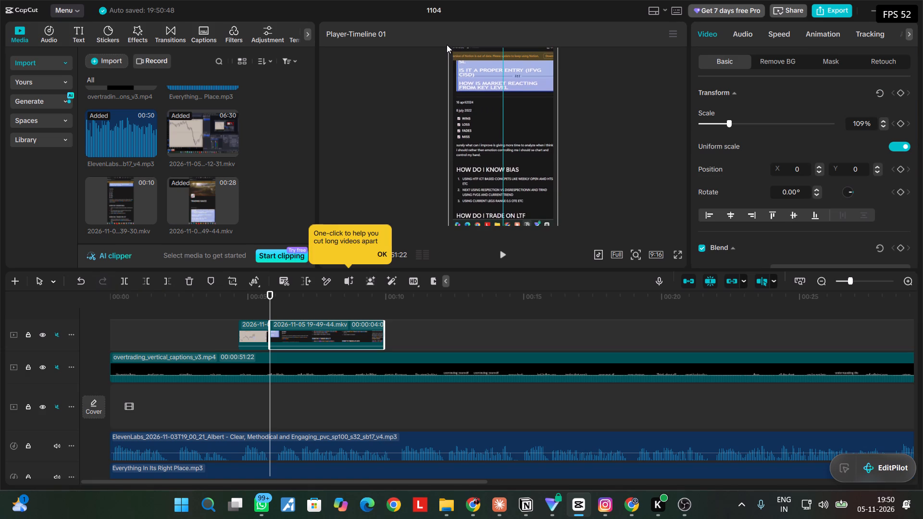
drag(447, 45, 447, 65)
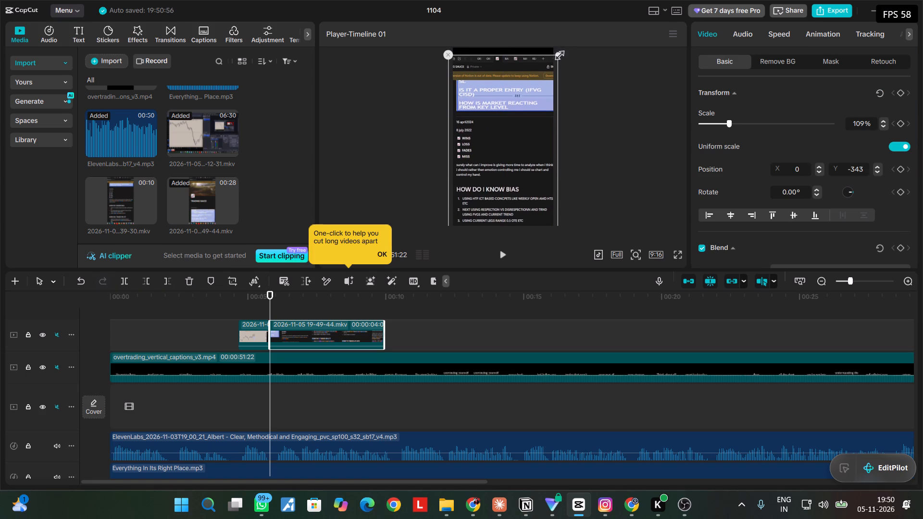
drag(558, 53, 564, 38)
drag(520, 123, 520, 100)
drag(515, 118, 515, 91)
click(518, 50)
click(356, 195)
click(470, 173)
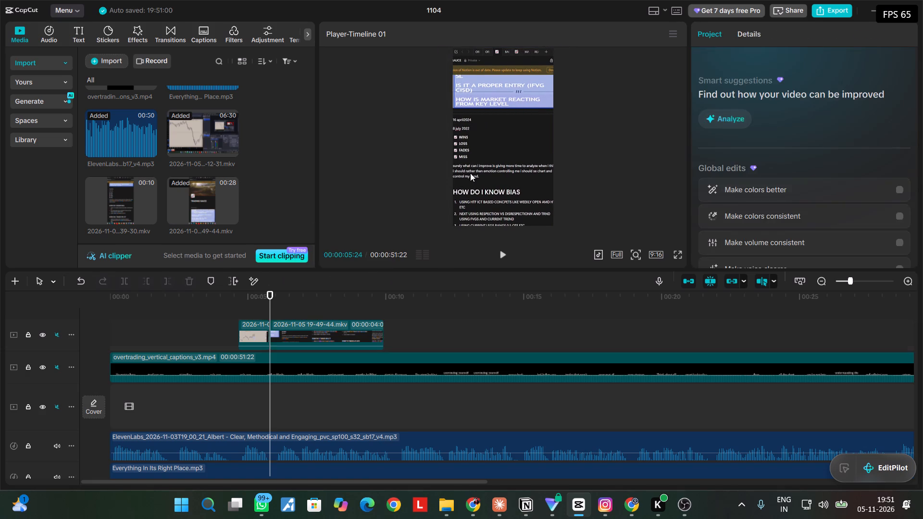
drag(480, 173, 479, 158)
click(595, 142)
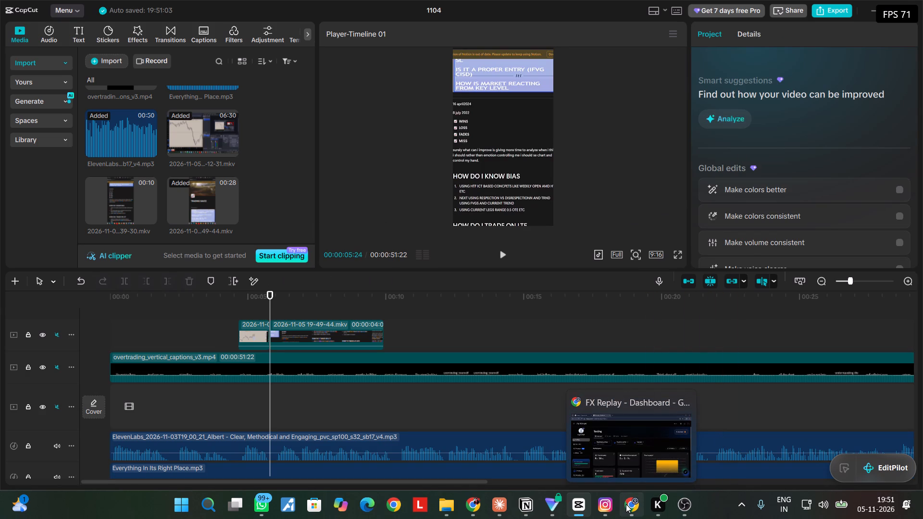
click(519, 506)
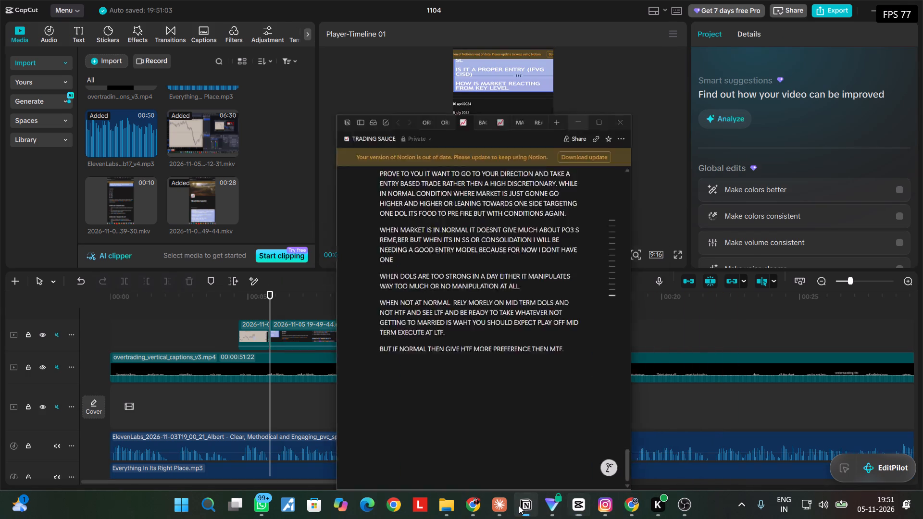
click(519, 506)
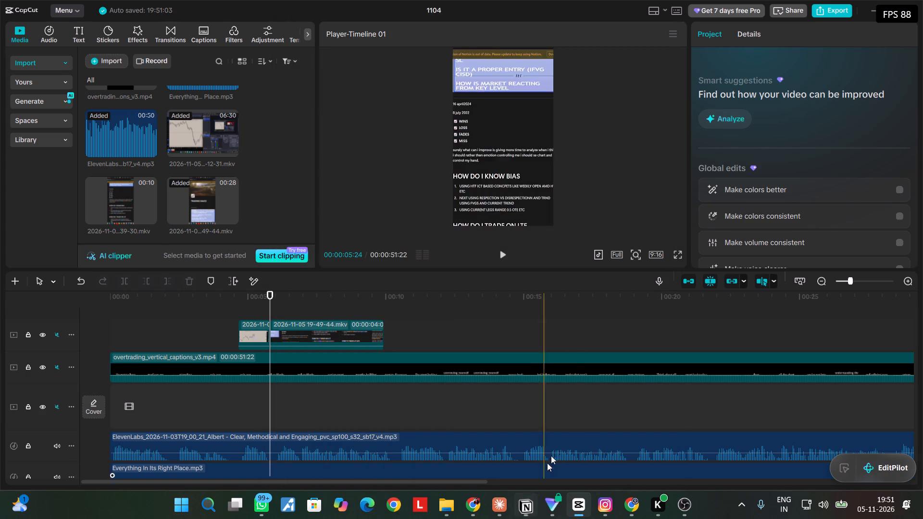
Scale the notes clip to 129% and place it at position X 0, Y 194.
click(507, 168)
drag(519, 99, 505, 133)
drag(545, 65, 549, 52)
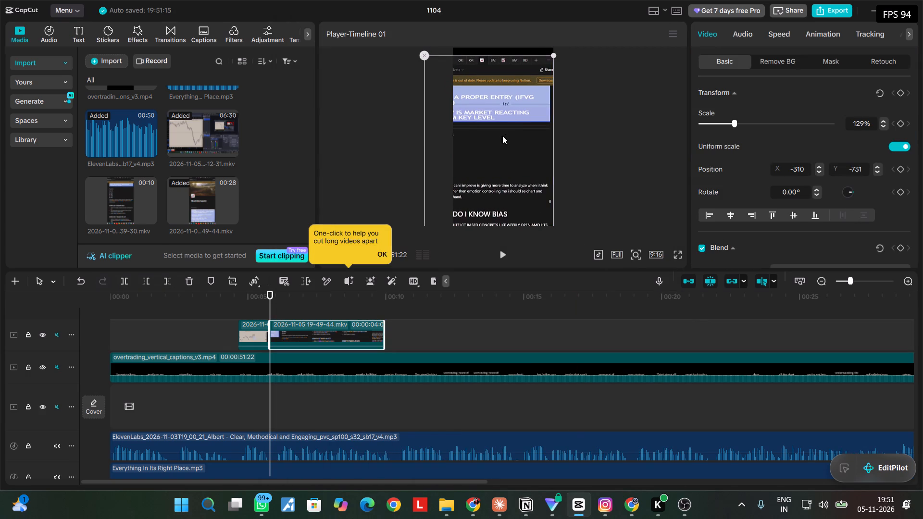
drag(501, 137, 518, 95)
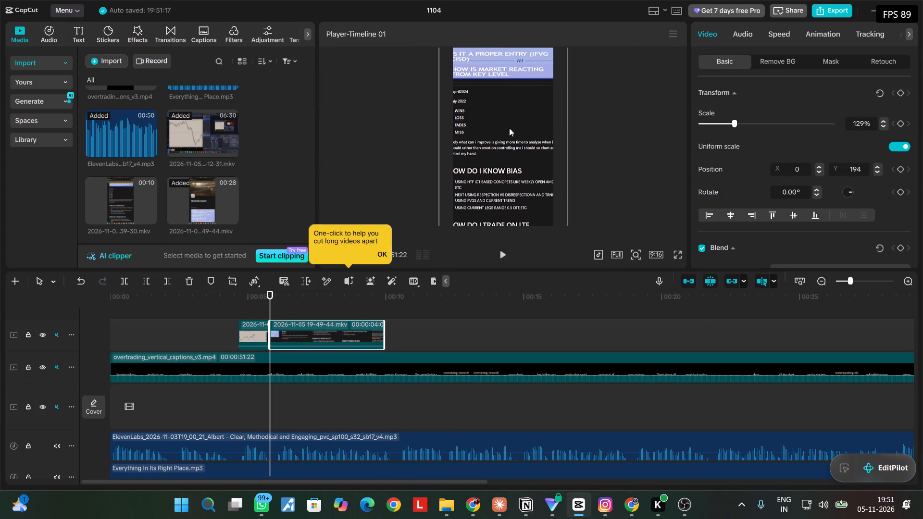
drag(504, 135, 510, 135)
Play back the notes clip section of the timeline to check its framing and scrolling.
click(500, 254)
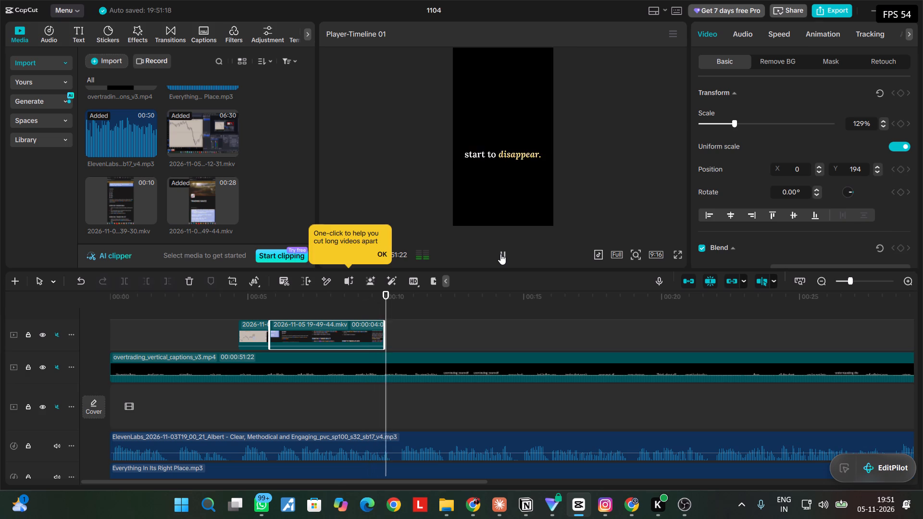
click(500, 254)
click(500, 254)
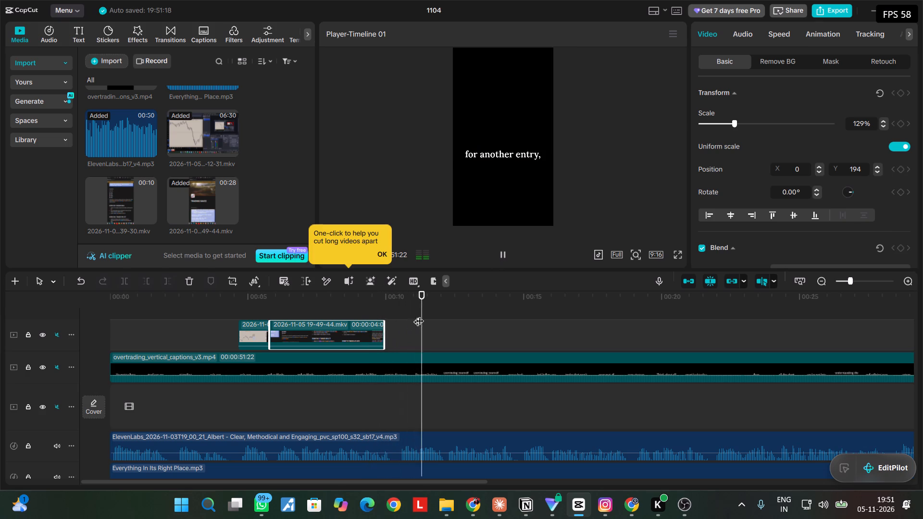
drag(429, 312, 302, 329)
click(506, 247)
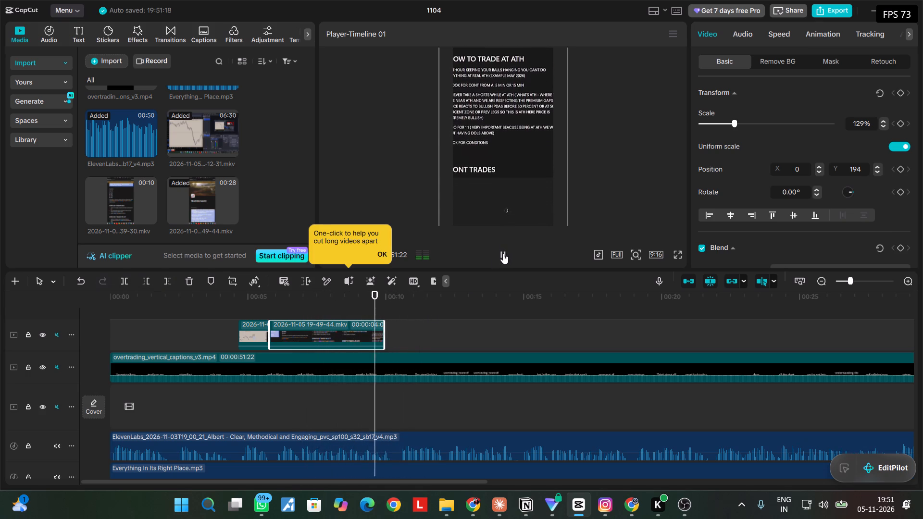
click(503, 253)
click(301, 350)
click(314, 334)
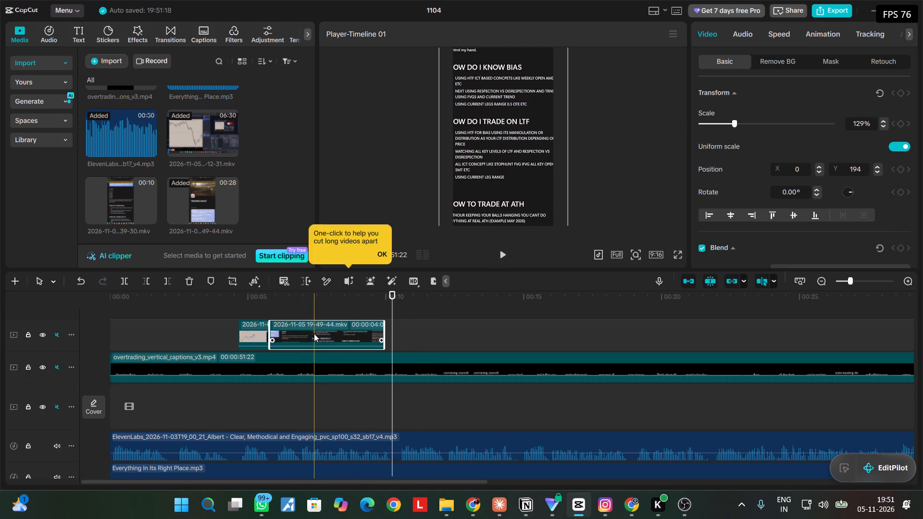
drag(394, 309, 267, 317)
Set the notes clip's blend opacity to 35% with the playhead near its middle.
click(327, 320)
click(327, 321)
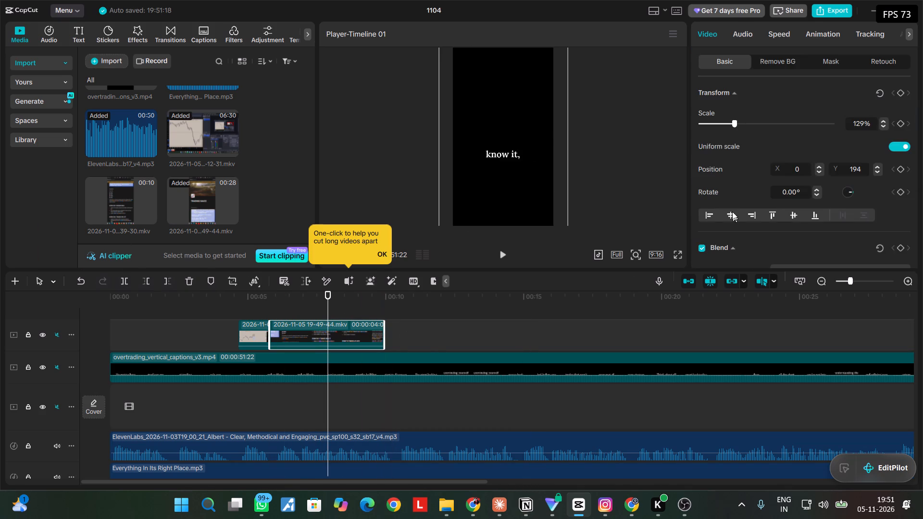
scroll(732, 183, down, 4)
scroll(743, 133, up, 2)
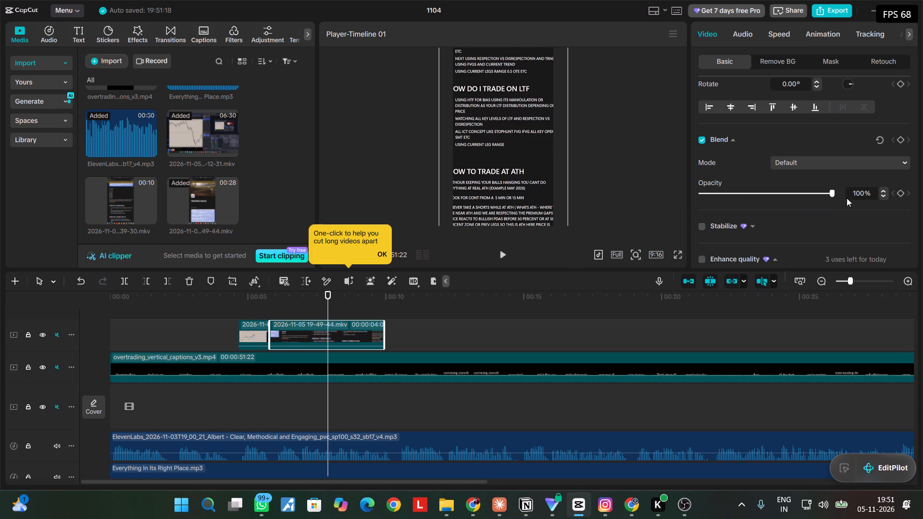
double_click(859, 192)
text(35)
click(895, 189)
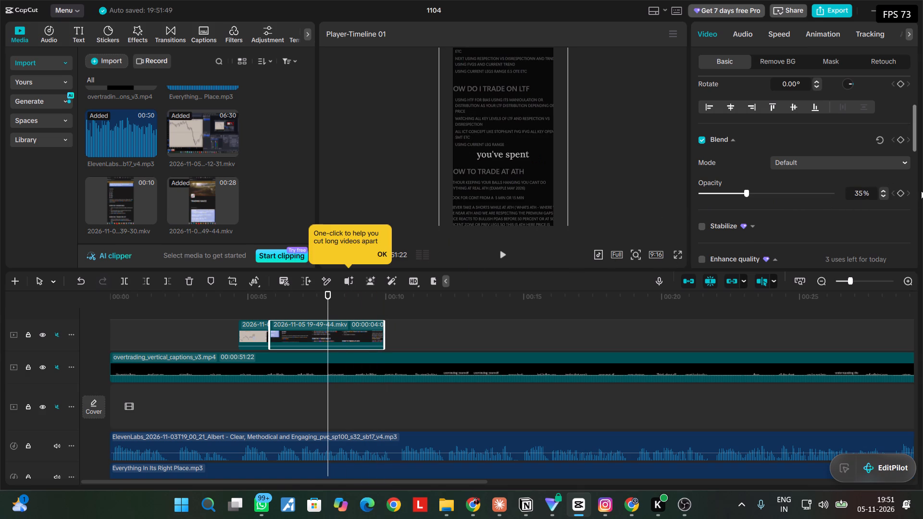
Add an opacity keyframe to the notes clip and move it to about seven seconds on the timeline.
click(900, 192)
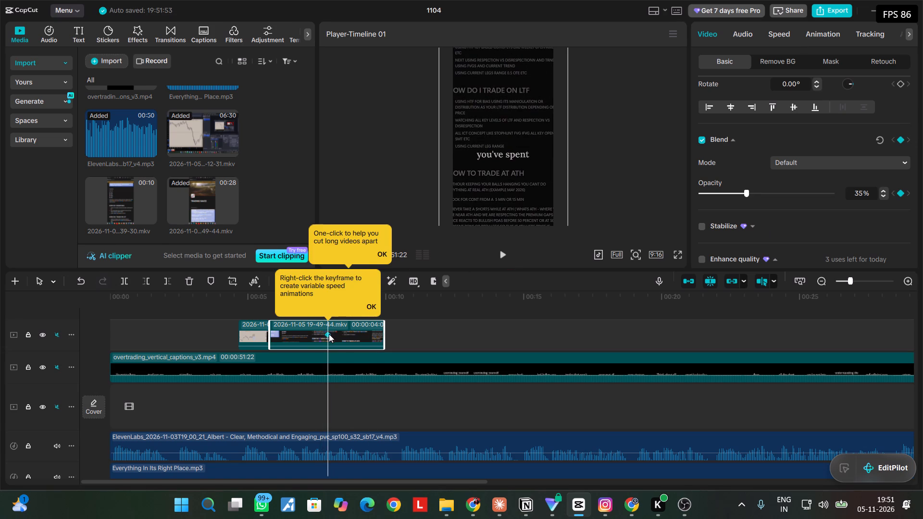
drag(329, 334, 295, 334)
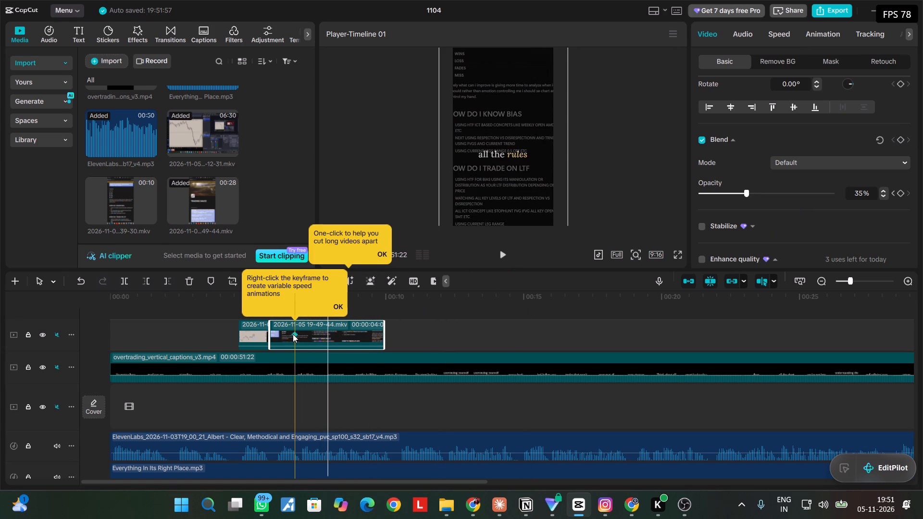
drag(293, 334, 303, 336)
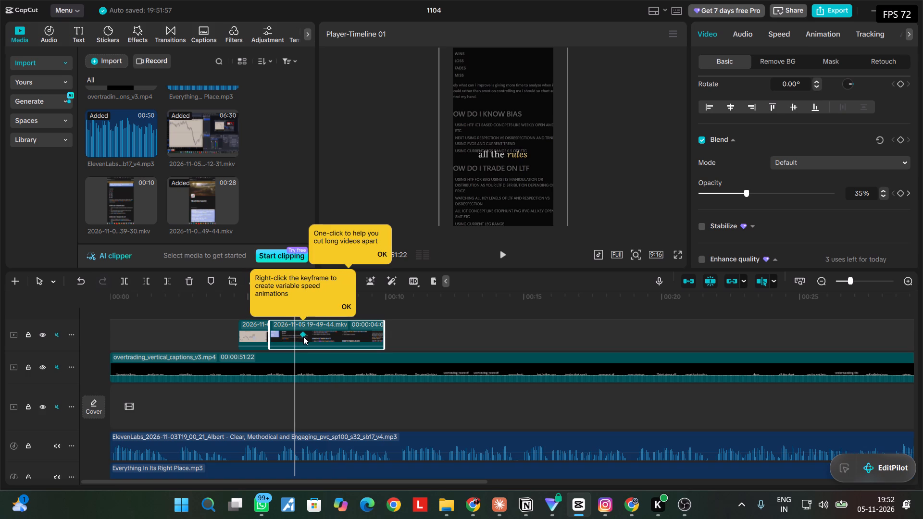
drag(303, 336, 330, 336)
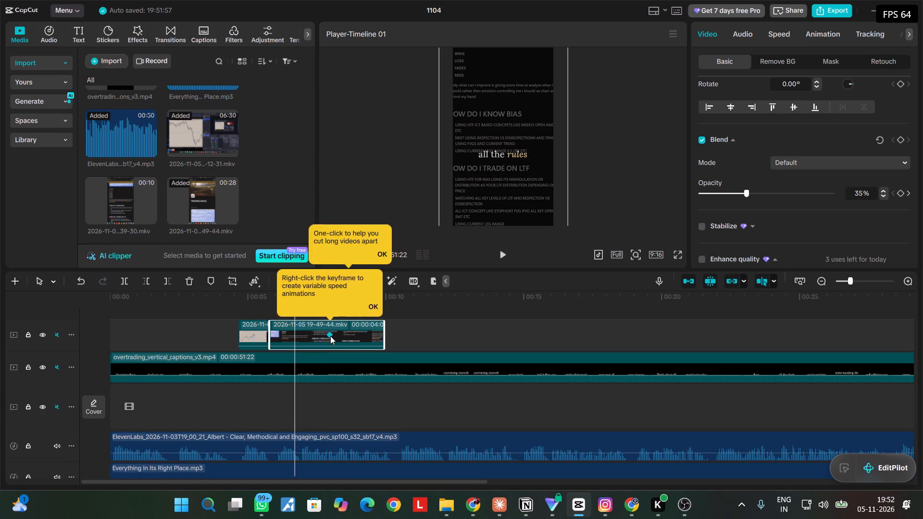
drag(330, 336, 307, 334)
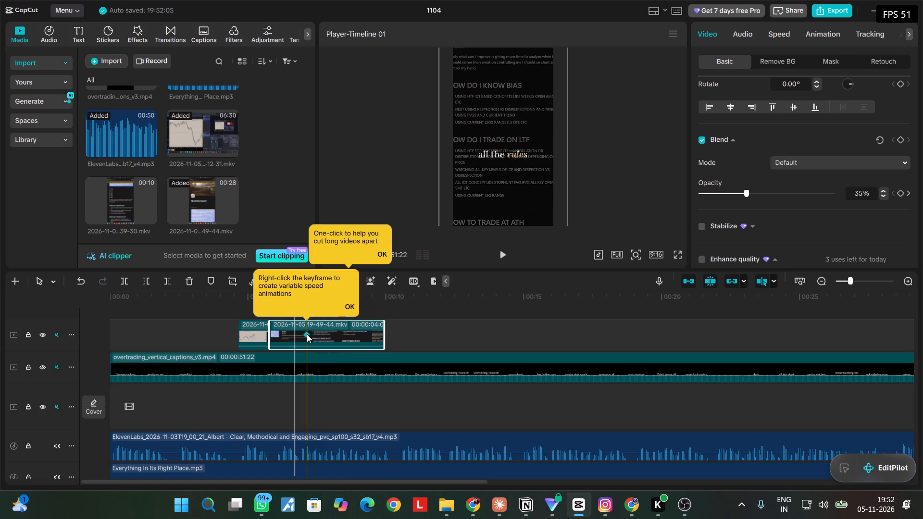
click(307, 333)
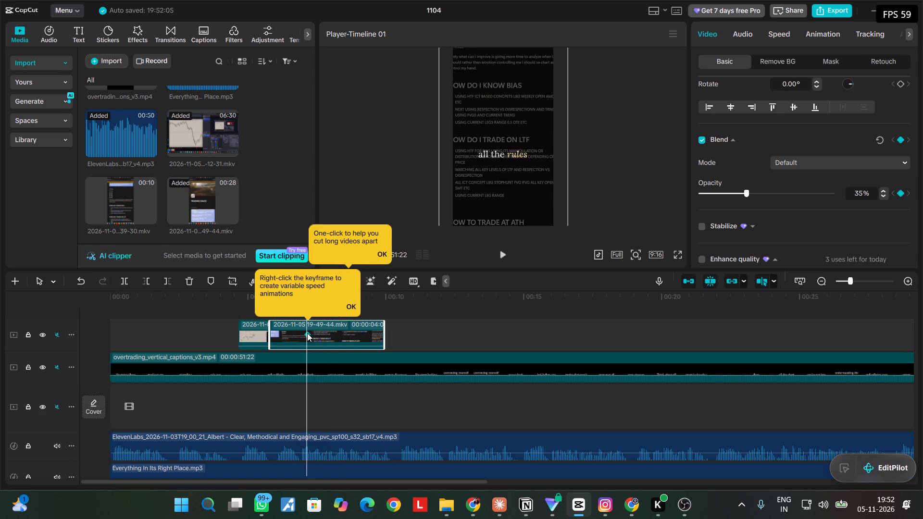
Set the notes clip's opacity to 30% at the keyframe about seven seconds into the timeline.
double_click(866, 193)
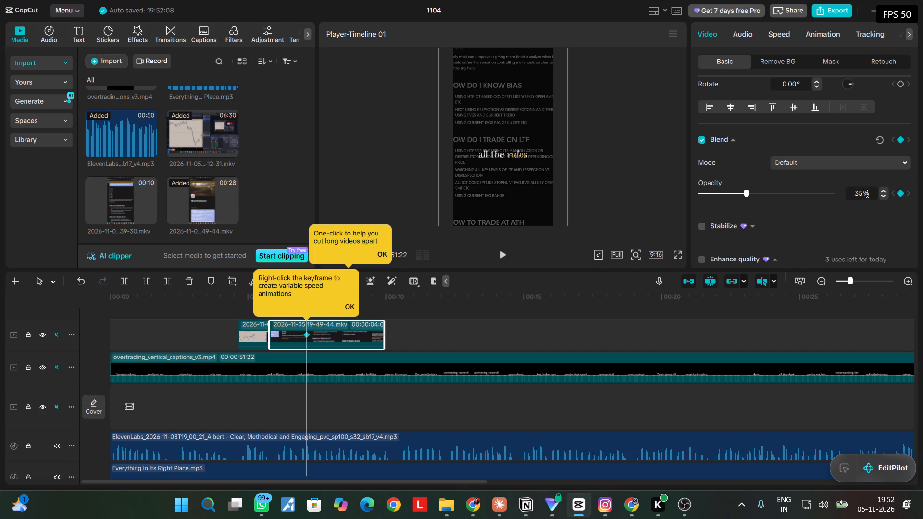
key(3)
key(0)
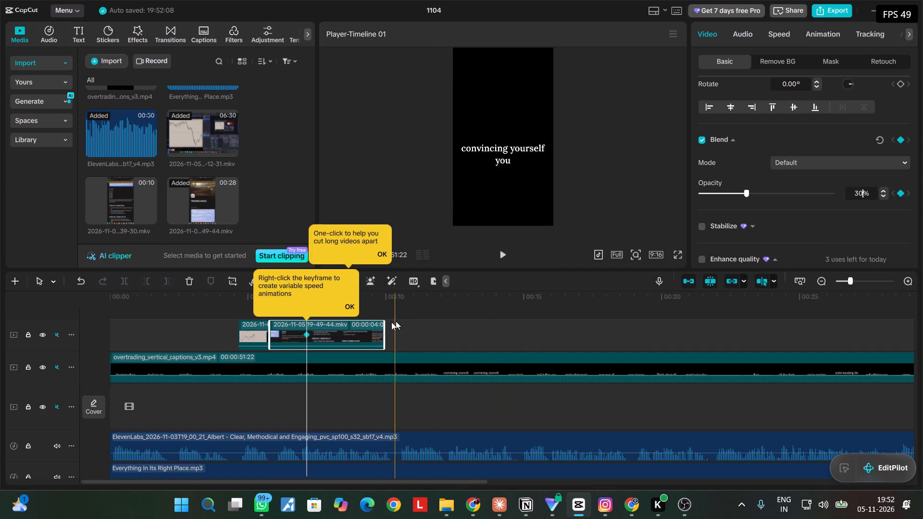
click(367, 325)
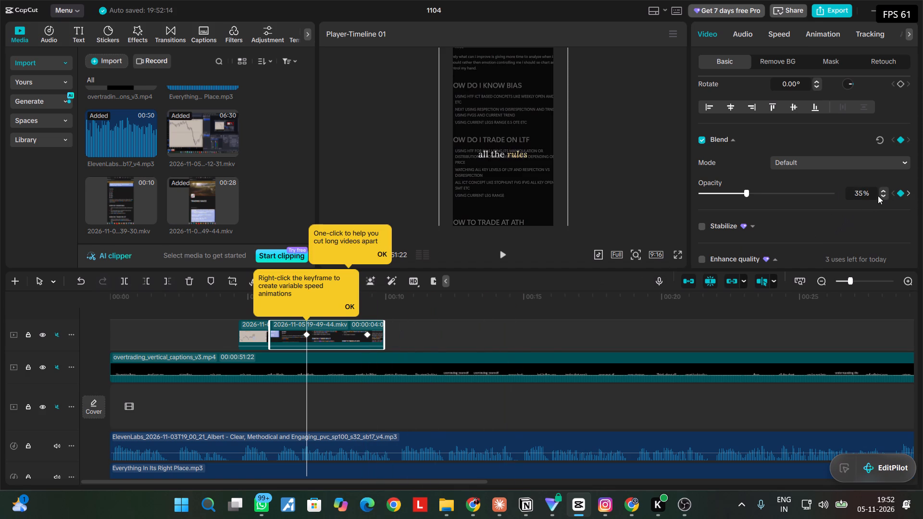
click(870, 194)
click(306, 334)
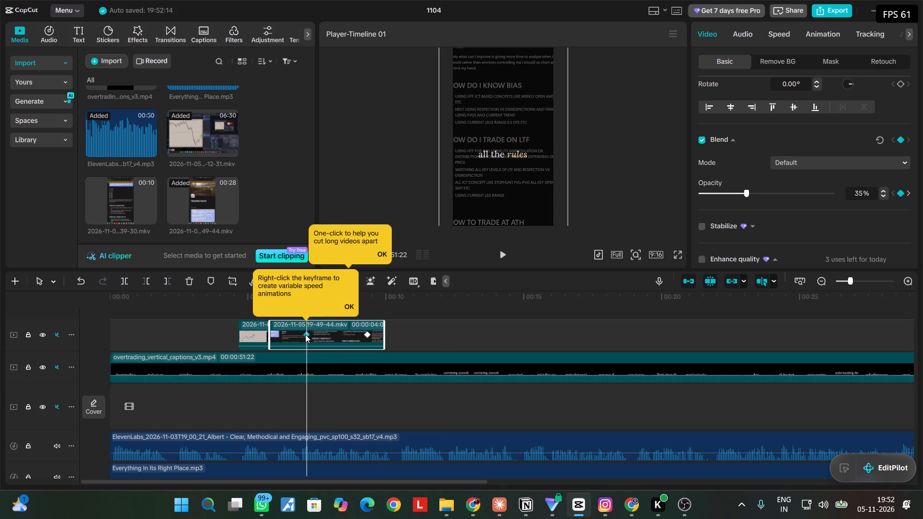
click(871, 197)
double_click(856, 191)
text(30)
click(641, 196)
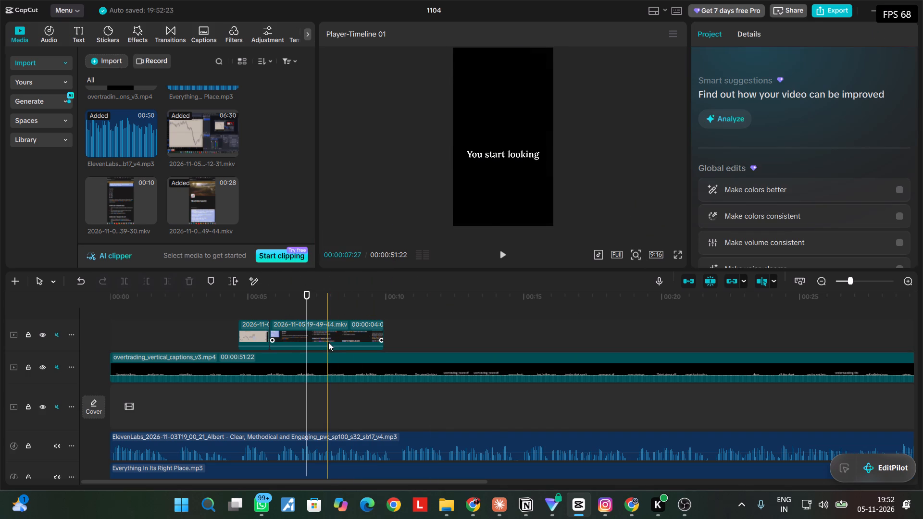
Move the notes clip's later opacity keyframe earlier, to about 8.3 seconds on the timeline.
click(327, 340)
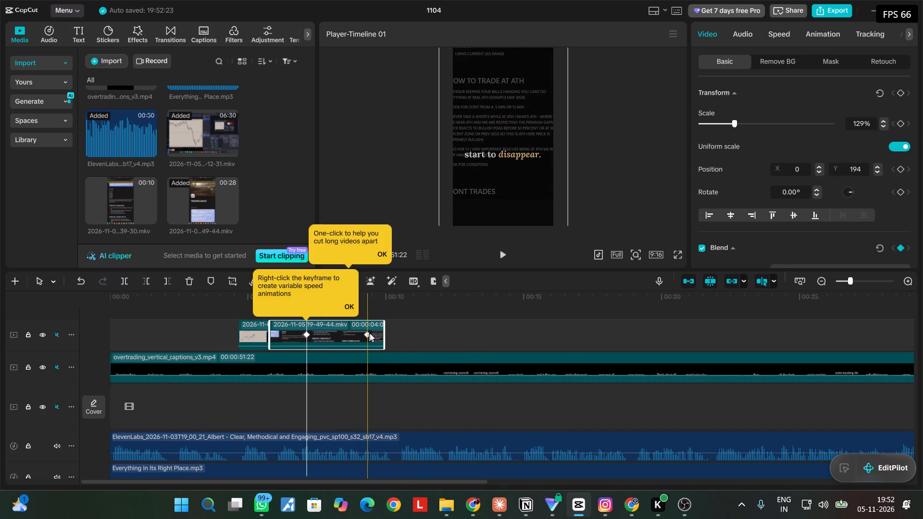
drag(368, 334, 338, 337)
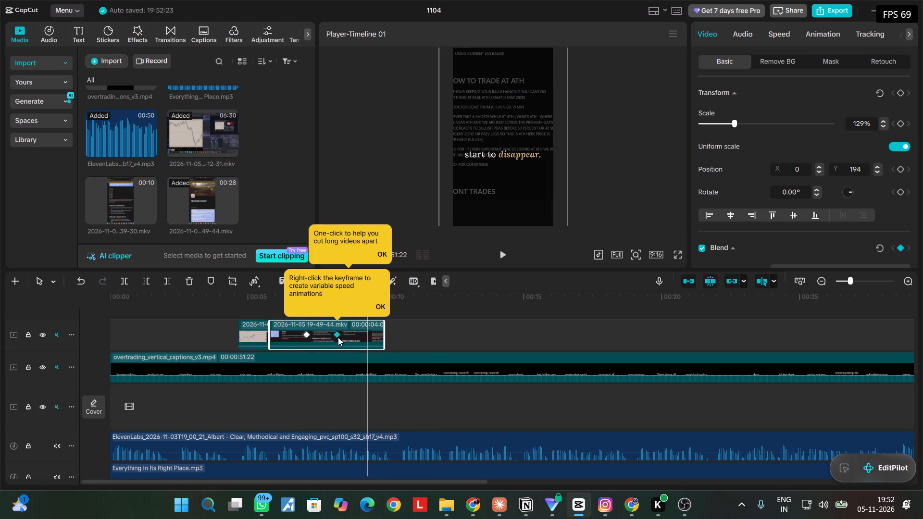
drag(338, 337, 340, 337)
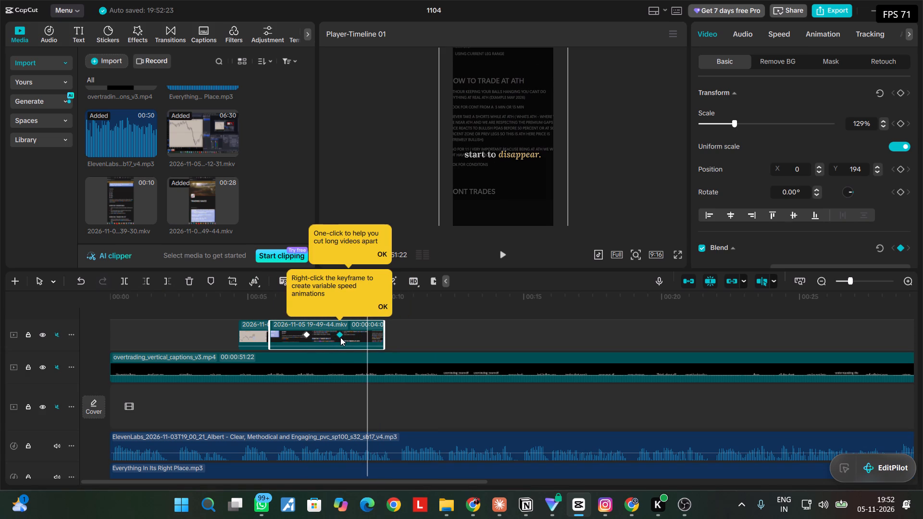
drag(340, 337, 340, 336)
Set the notes clip's blend opacity to 15% and add an opacity keyframe at about 9.3 seconds on the timeline.
scroll(790, 219, down, 3)
scroll(802, 218, up, 2)
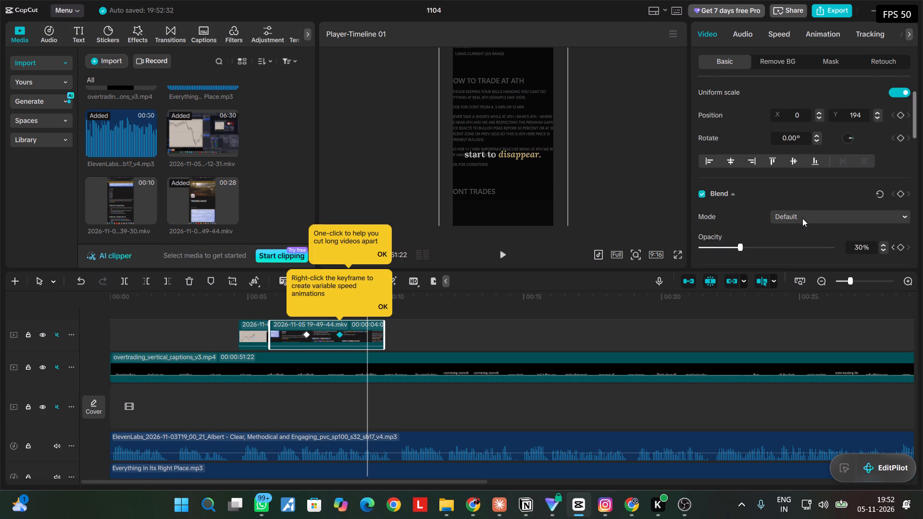
scroll(802, 202, down, 2)
click(862, 139)
double_click(860, 140)
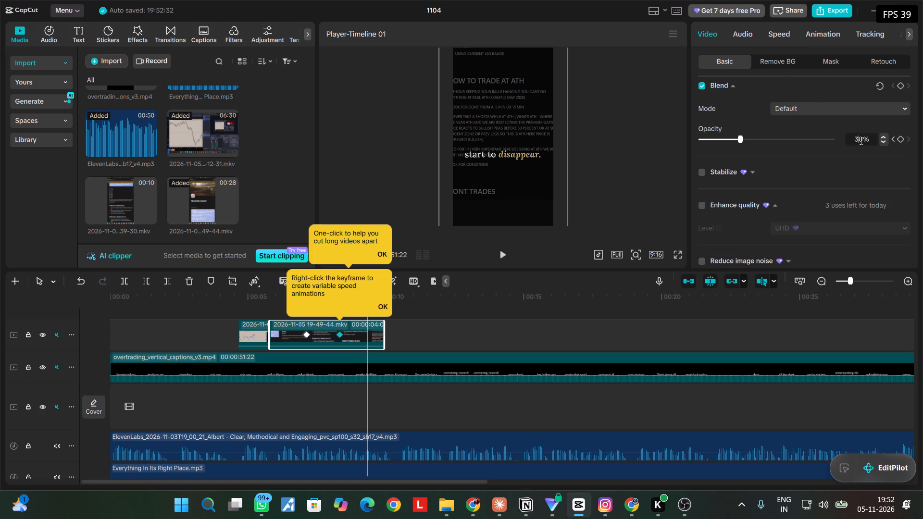
text(15)
click(903, 137)
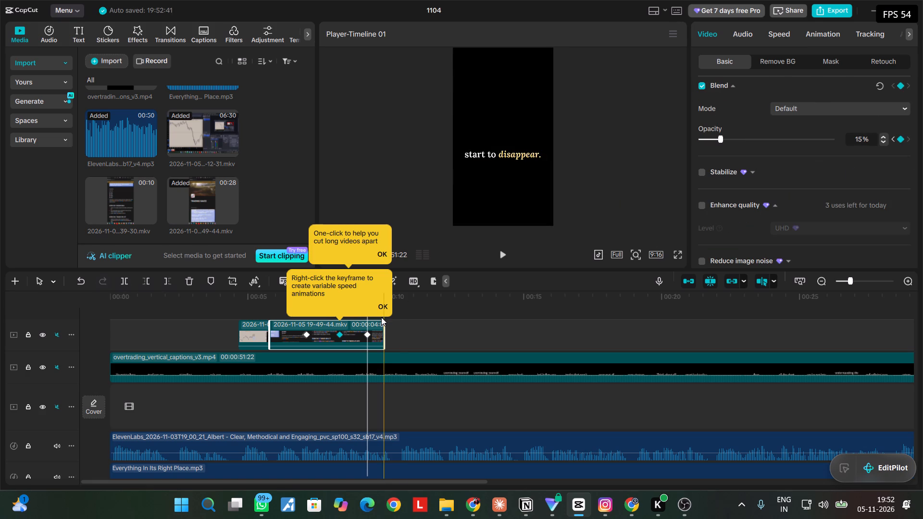
Set the notes clip's opacity to 10% at its last keyframe, about 9.3 seconds into the timeline.
click(368, 333)
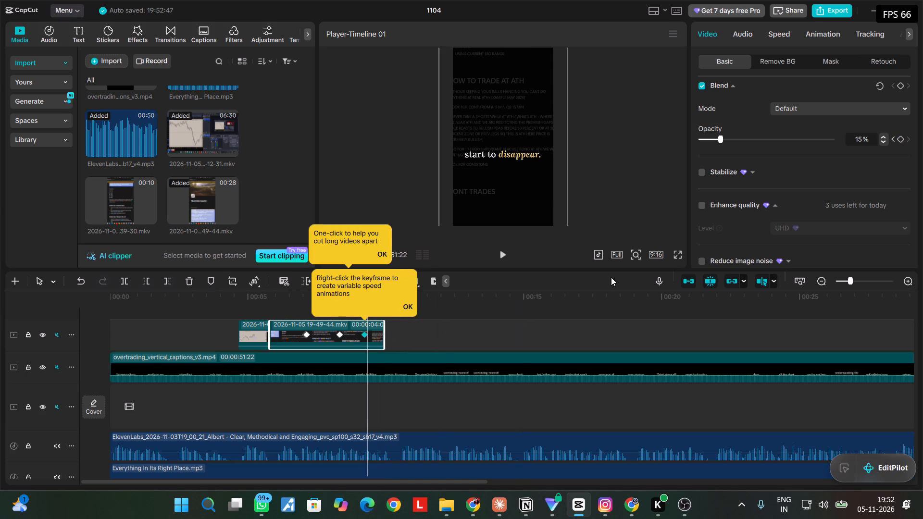
click(862, 136)
double_click(861, 144)
text(10)
click(643, 179)
Play back the notes clip from its start to check the fade, and scrub on to about 14 seconds.
drag(371, 296, 308, 303)
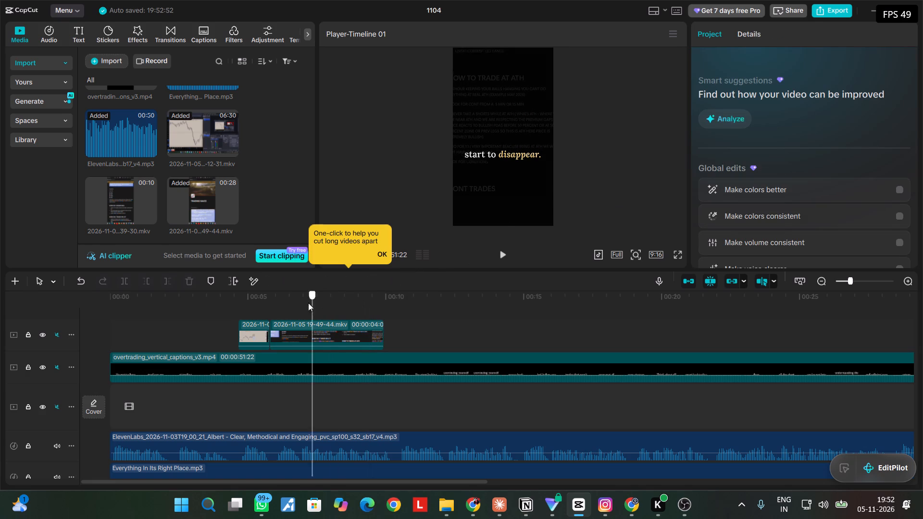
drag(308, 303, 272, 305)
click(501, 252)
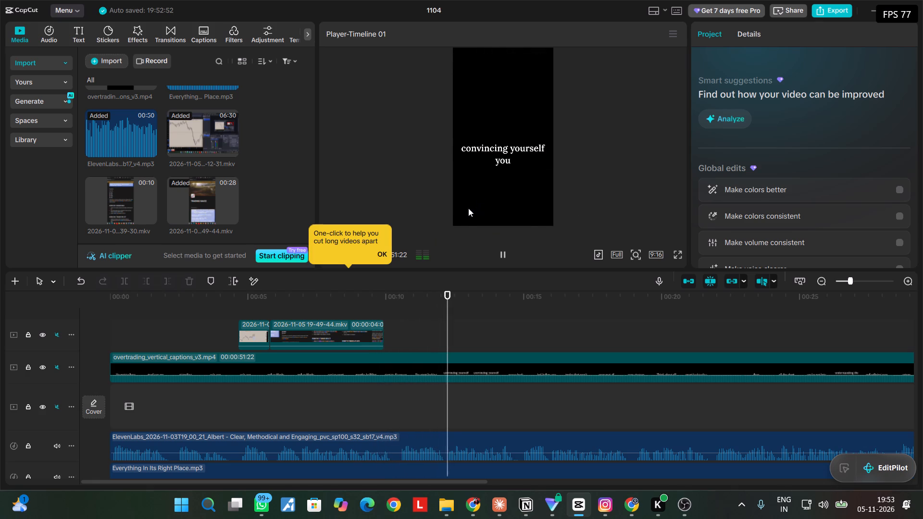
drag(478, 298, 489, 305)
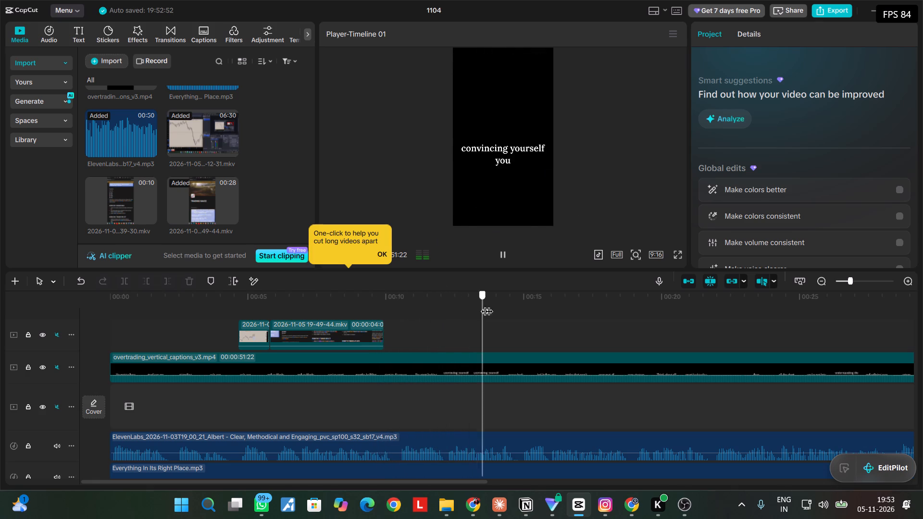
drag(489, 305, 497, 305)
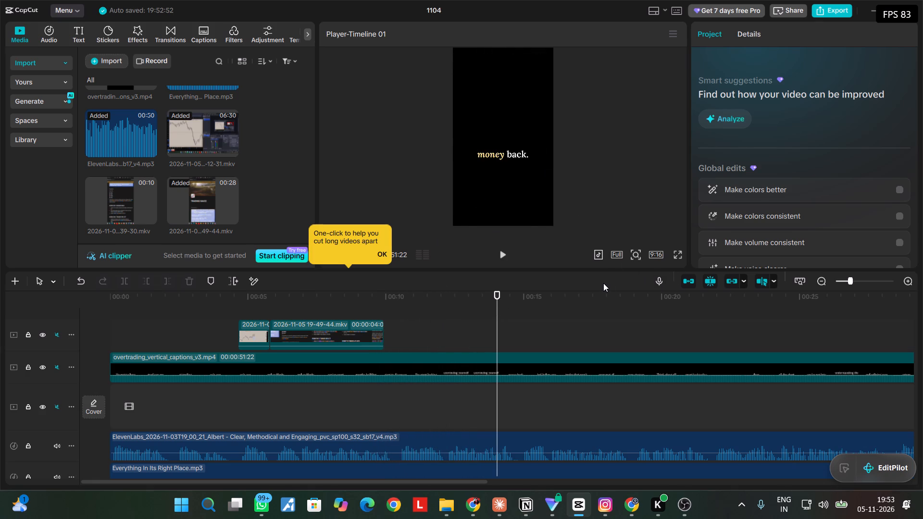
Save the project.
key(ctrl+s)
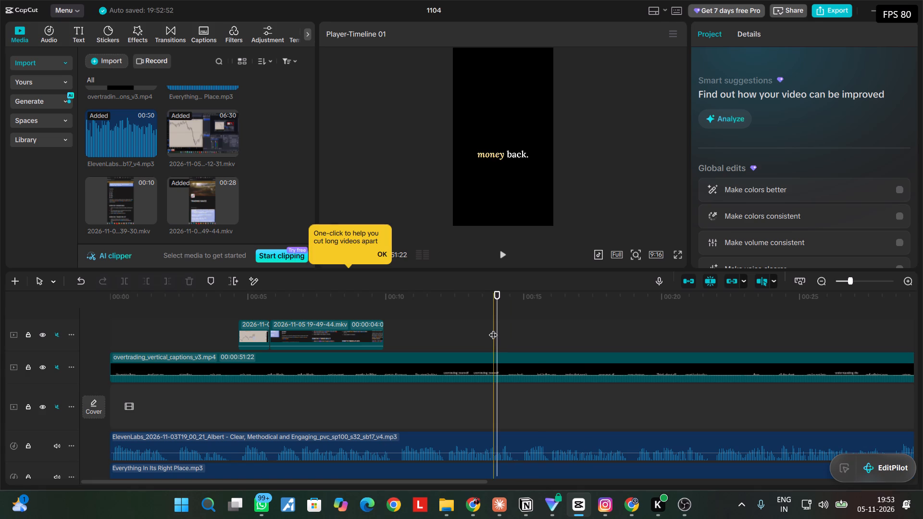
Play the video from the beginning past the notes clip, and scrub back through it to the chart clip's start.
click(493, 329)
drag(494, 326, 87, 342)
click(505, 250)
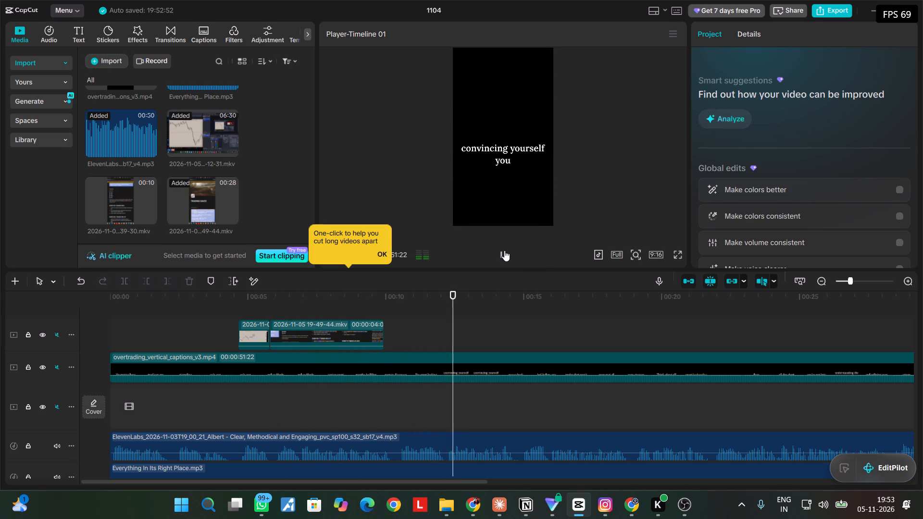
drag(501, 324, 445, 328)
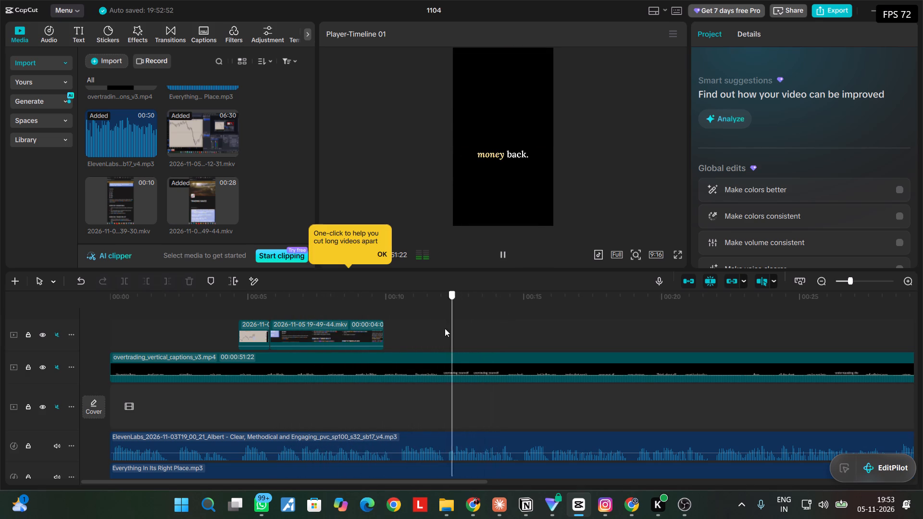
drag(445, 328, 387, 349)
click(422, 166)
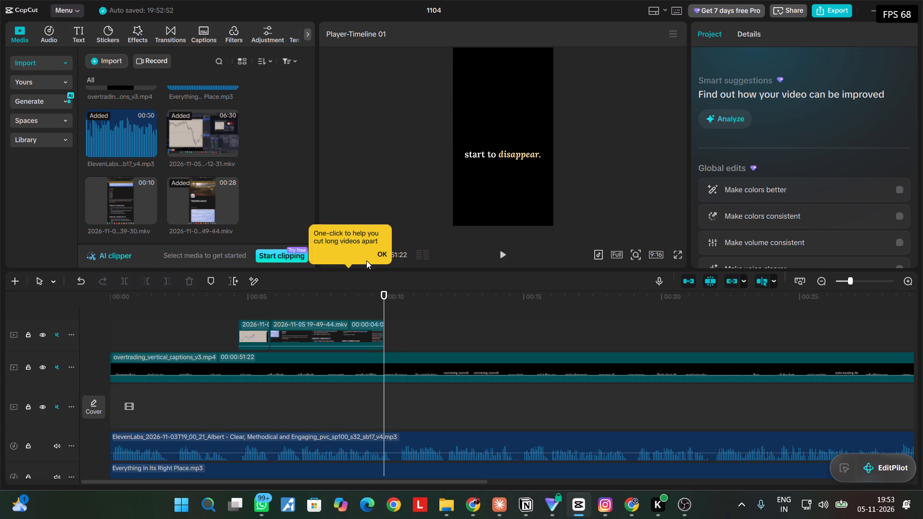
click(374, 257)
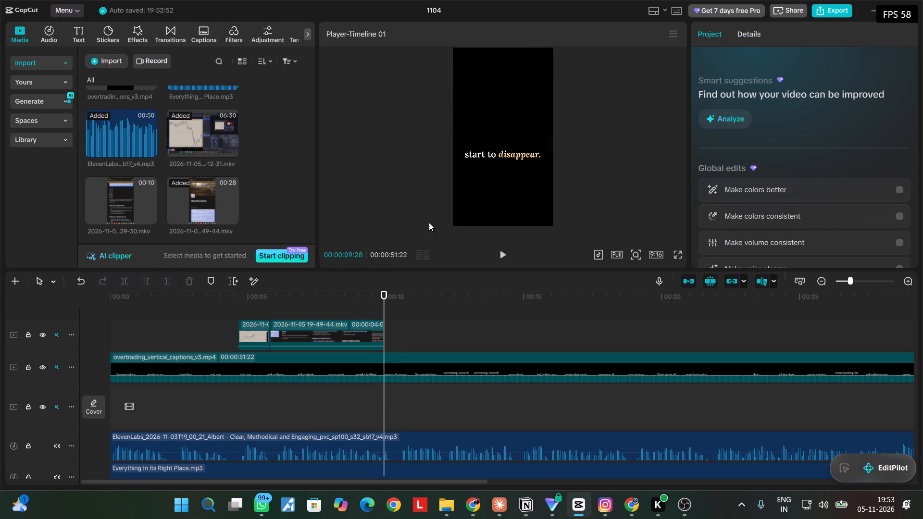
drag(384, 301, 375, 302)
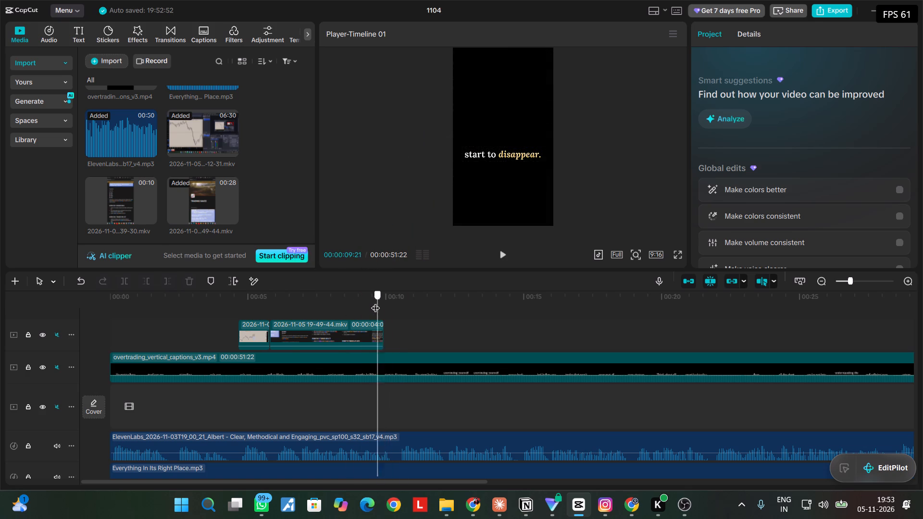
drag(375, 302, 241, 312)
Save the project with the playhead at the chart clip's start.
key(ctrl+s)
key(ctrl+s)
key(ctrl+s)
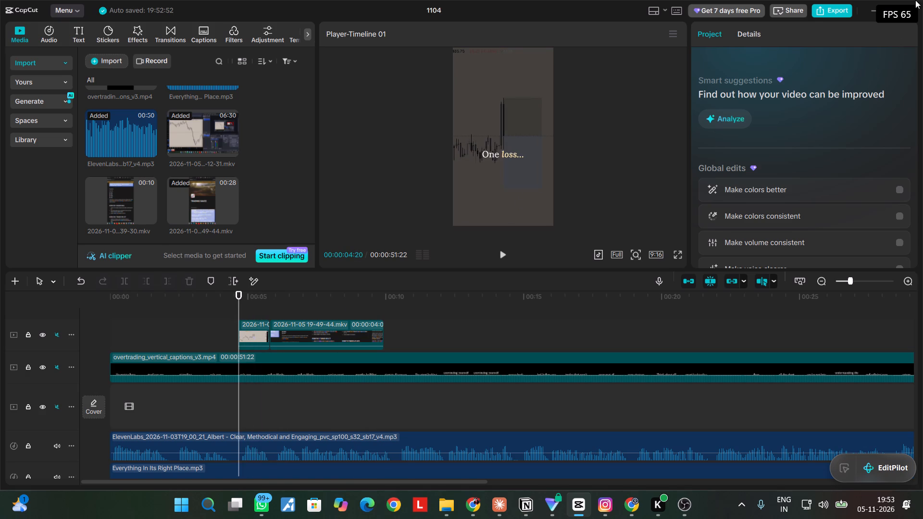
Minimize the CapCut project and switch to the YouTube page in the browser.
click(875, 8)
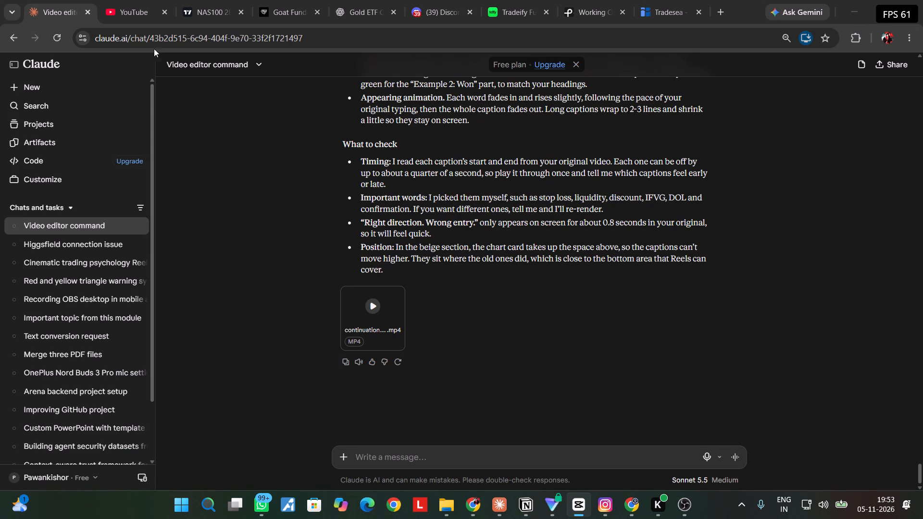
click(127, 17)
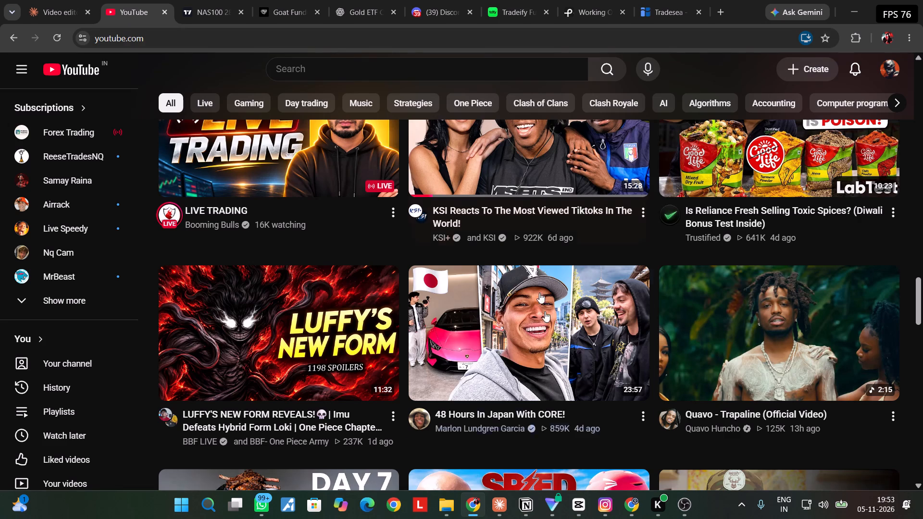